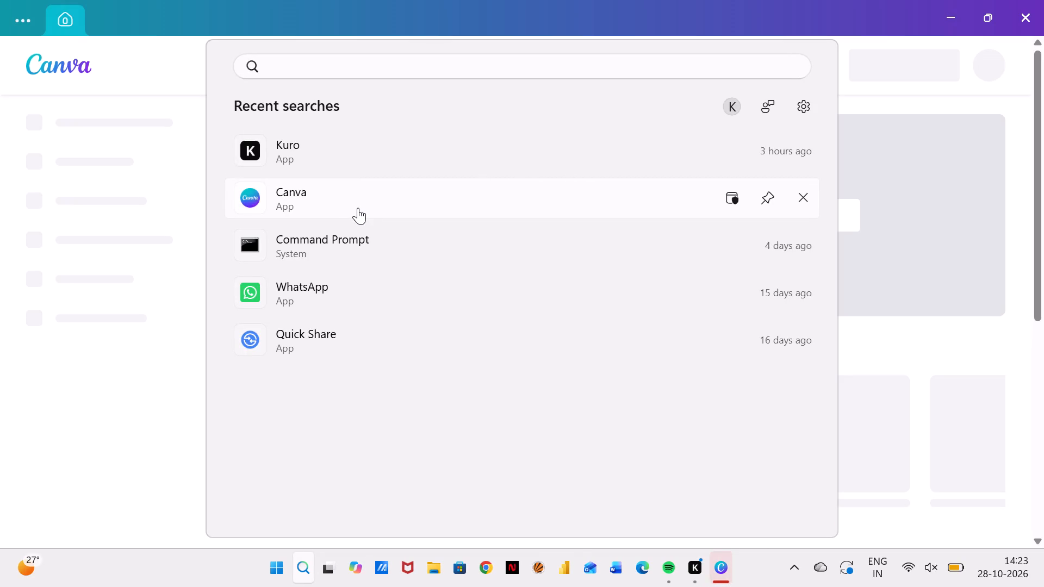
# Open the Canva app from the recent searches and bring its window to the front.
pyautogui.doubleClick(341, 208)
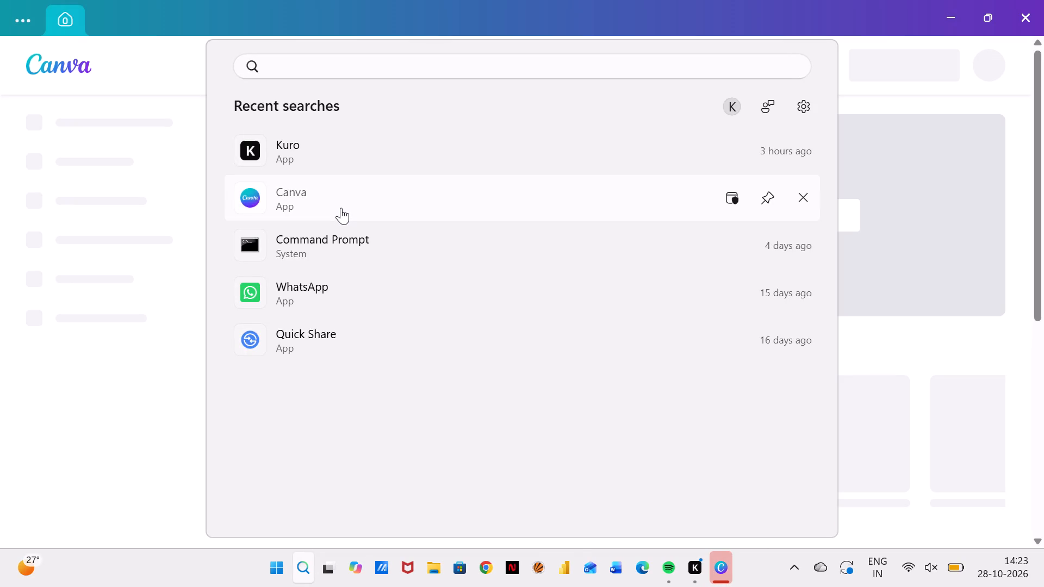
pyautogui.click(723, 559)
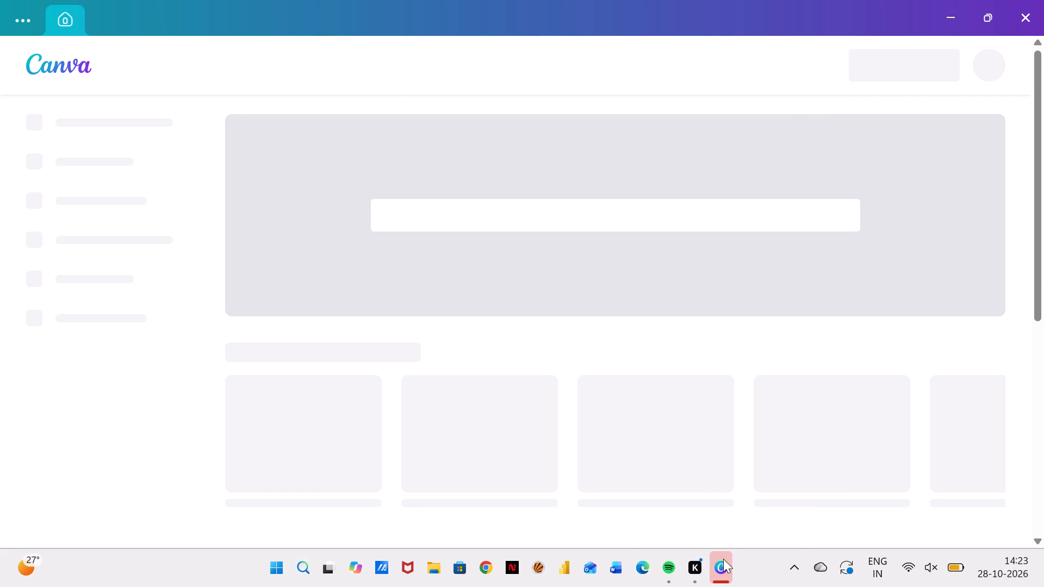
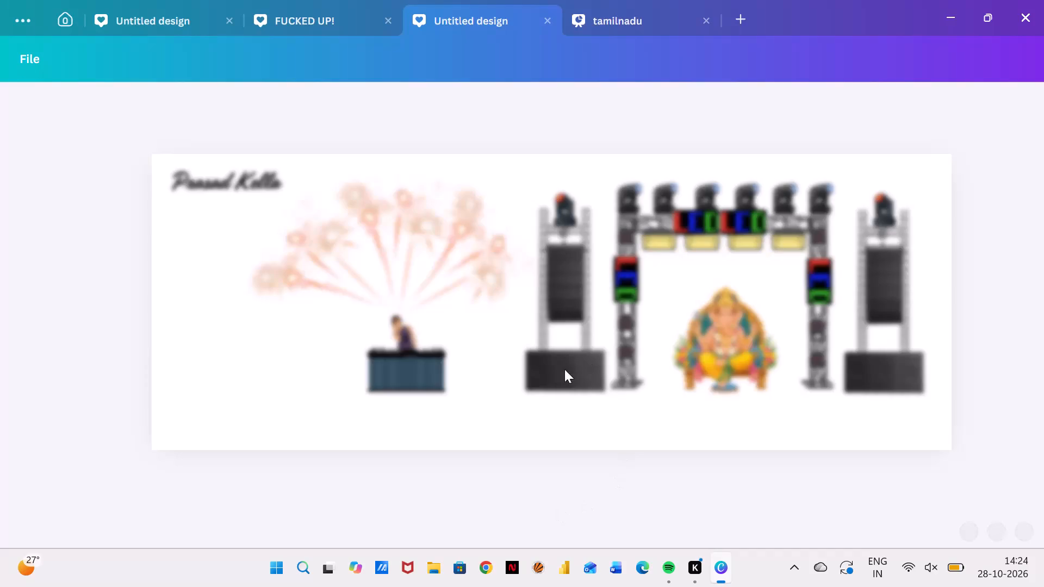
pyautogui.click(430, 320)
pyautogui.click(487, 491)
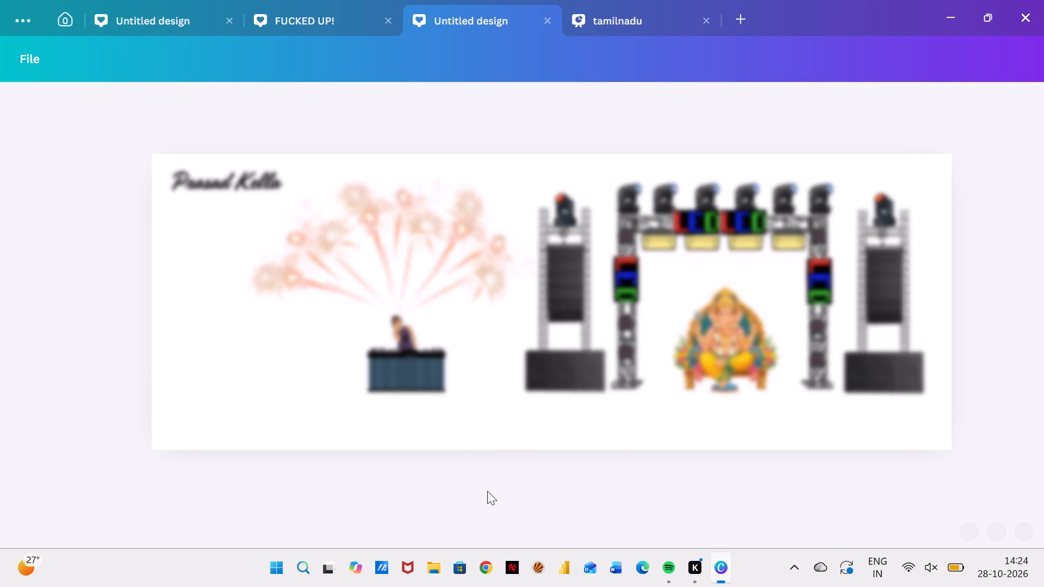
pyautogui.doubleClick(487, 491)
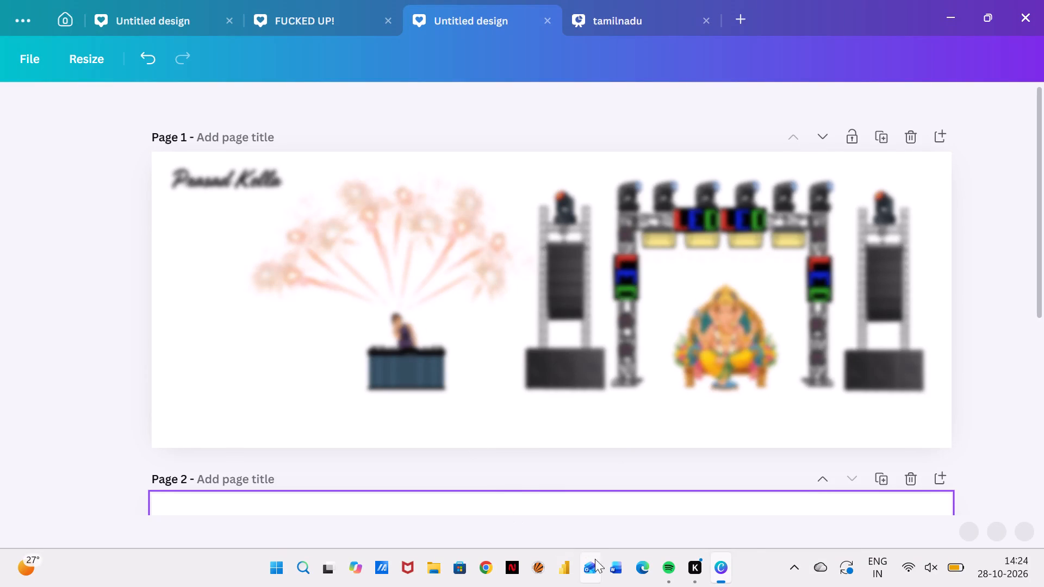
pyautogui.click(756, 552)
# Lock page 1 of the Facebook cover design containing the DJ, fireworks and Ganesha stage artwork.
pyautogui.scroll(3, 689, 452)
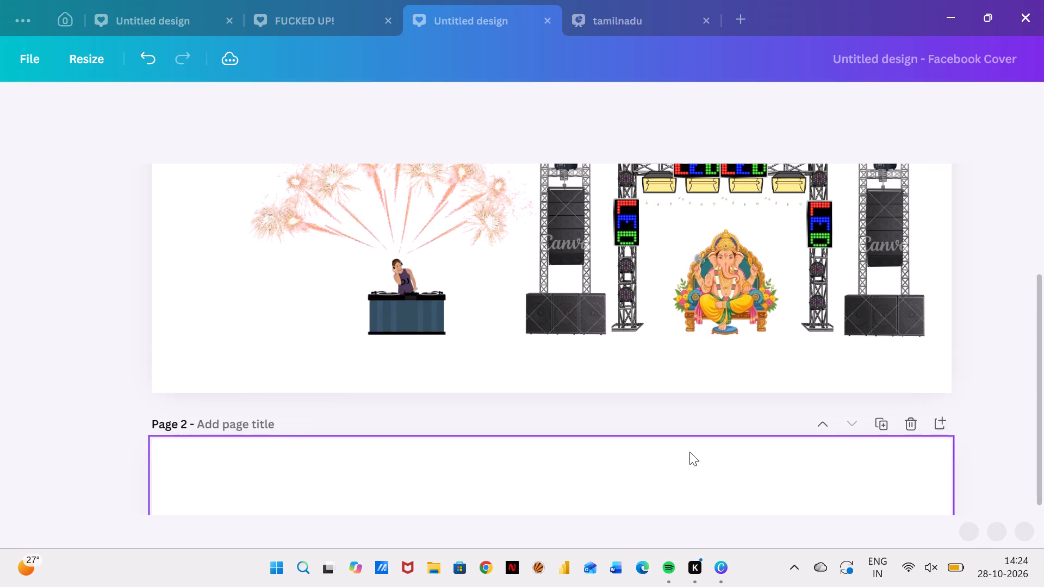
pyautogui.scroll(1, 552, 402)
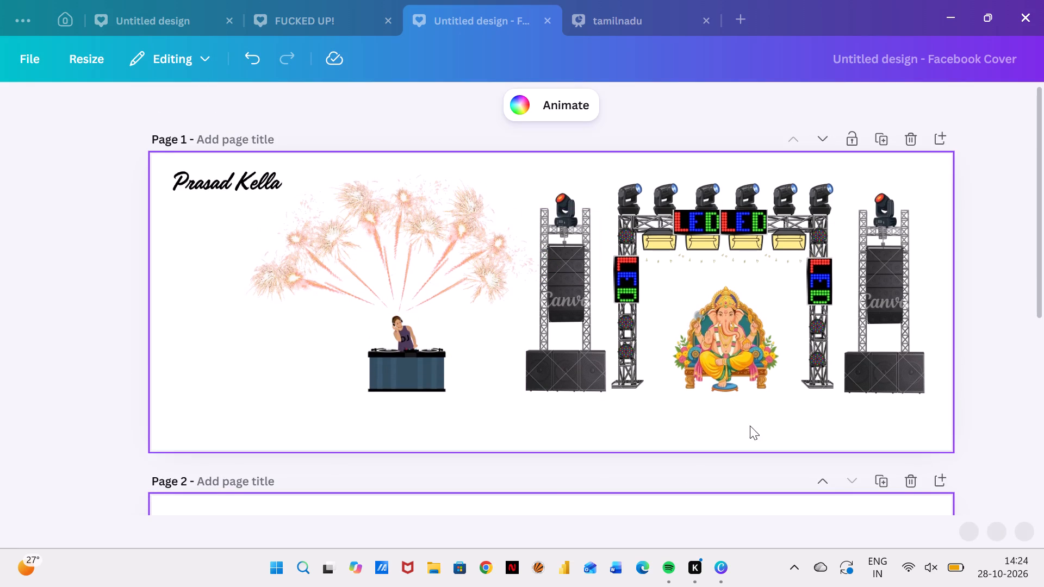
pyautogui.click(852, 140)
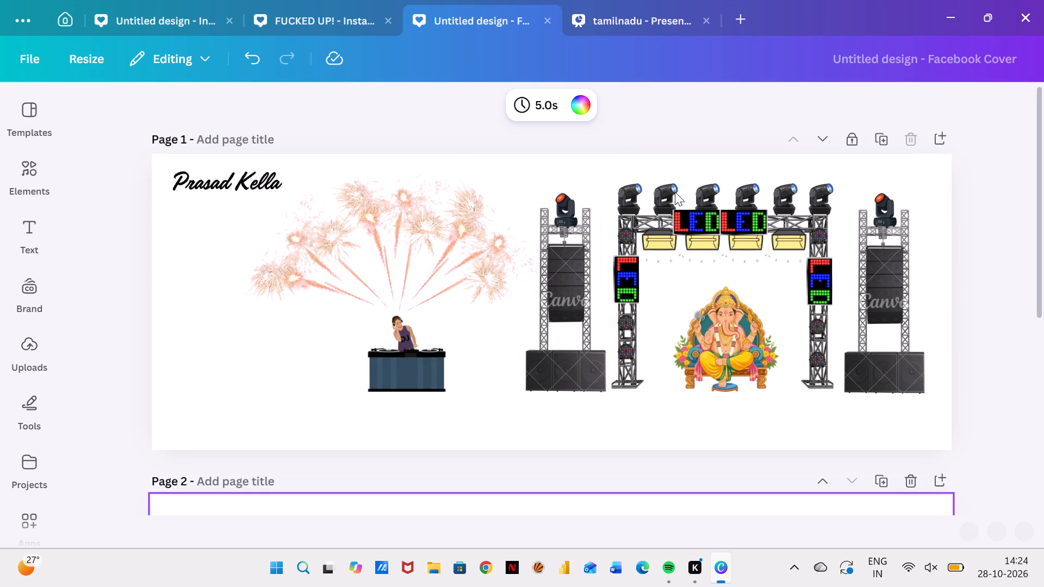
# Switch to Google Chrome and open a browser window with the "Your Chrome" profile.
pyautogui.click(492, 574)
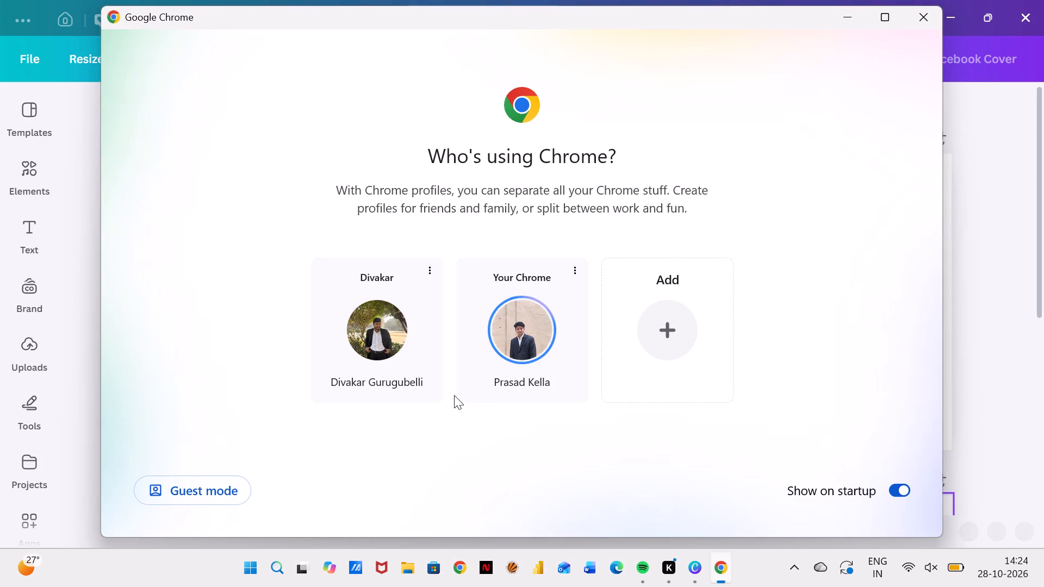
pyautogui.click(528, 337)
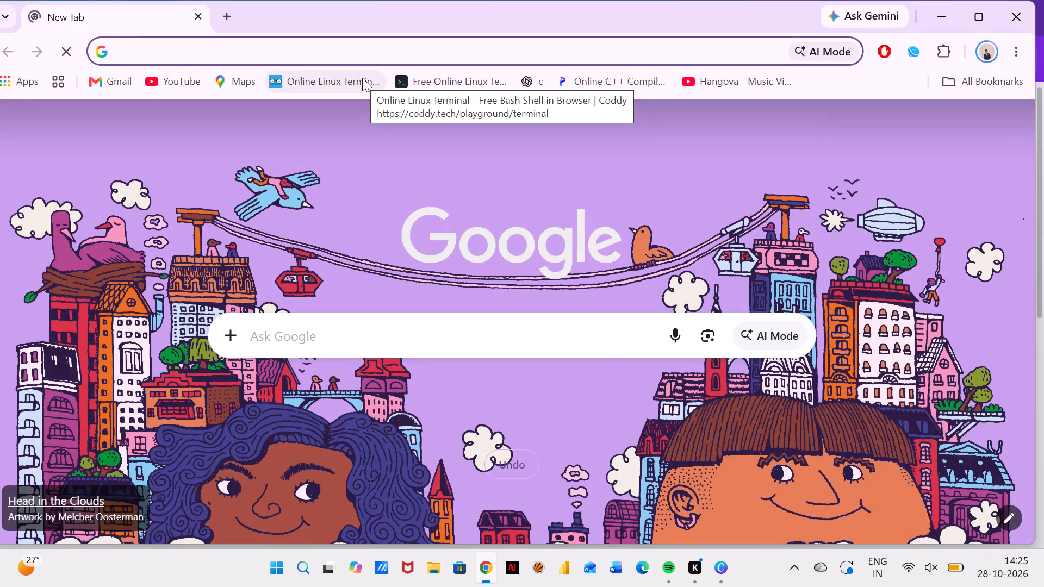
# Search the web for "google labs" and open the Google Labs site at labs.google from the results.
pyautogui.press('g')
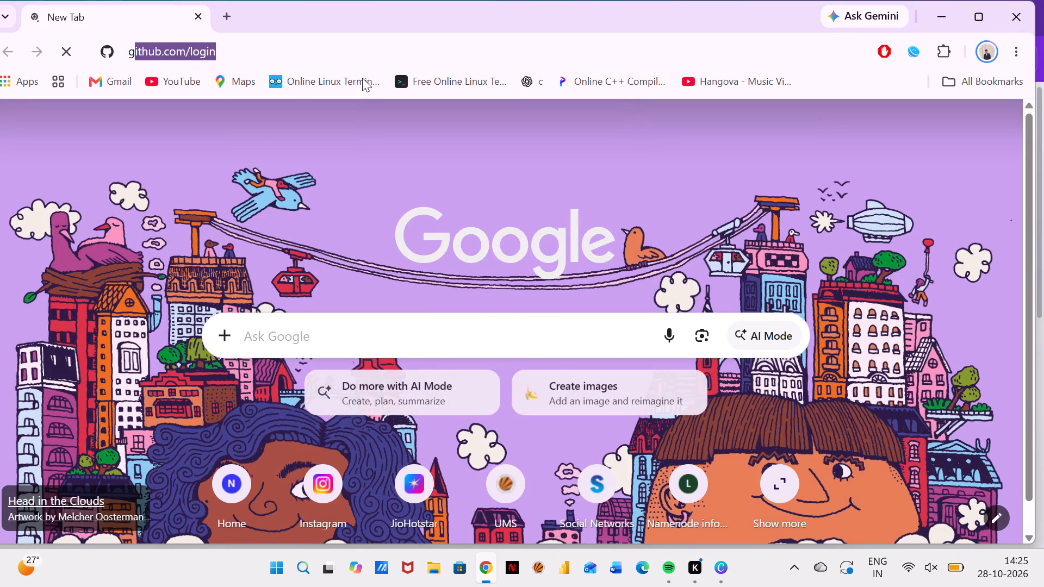
pyautogui.write('oo')
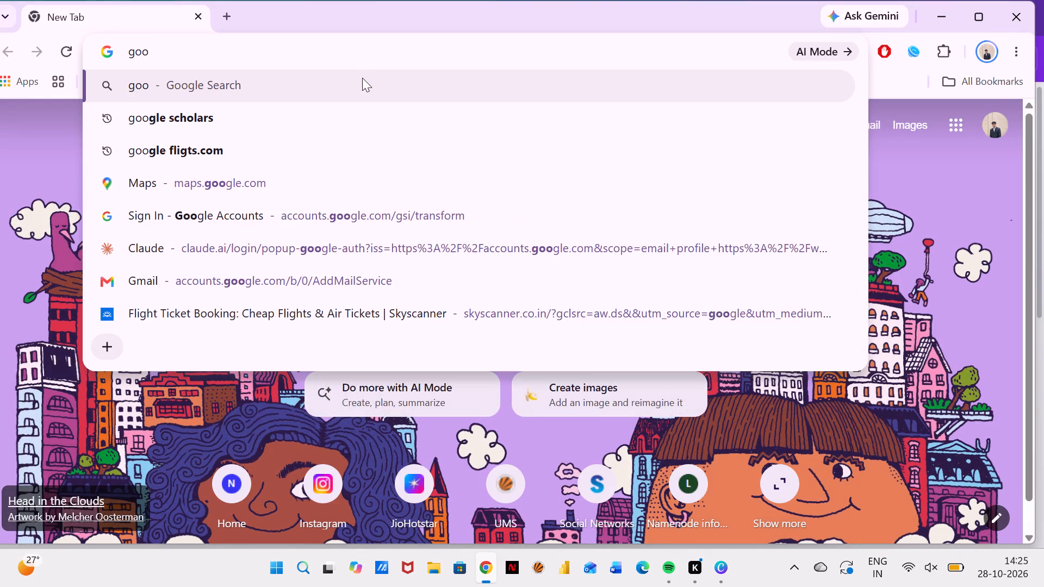
pyautogui.write('gle labs')
pyautogui.press('Return')
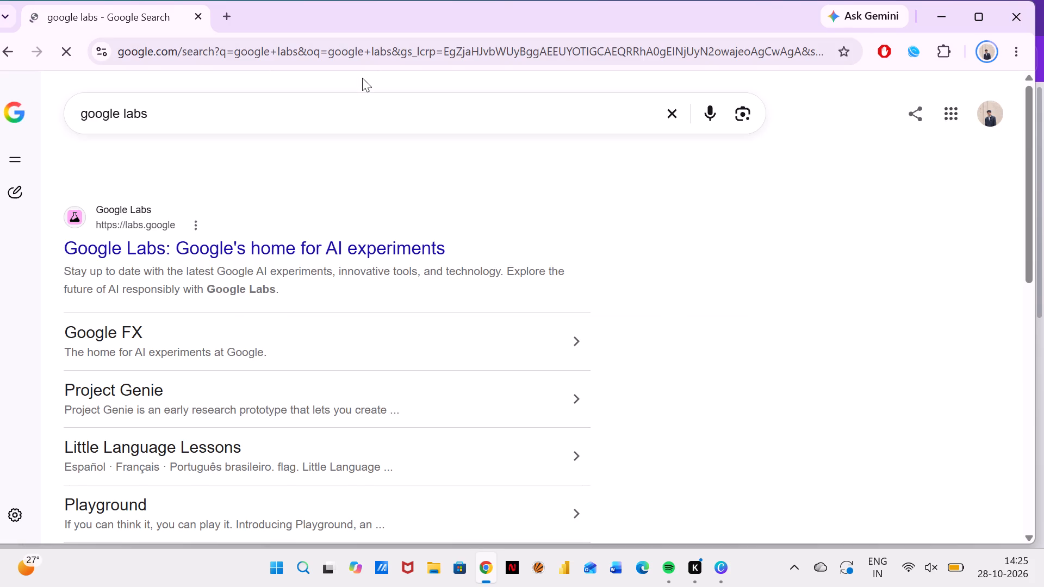
pyautogui.click(237, 249)
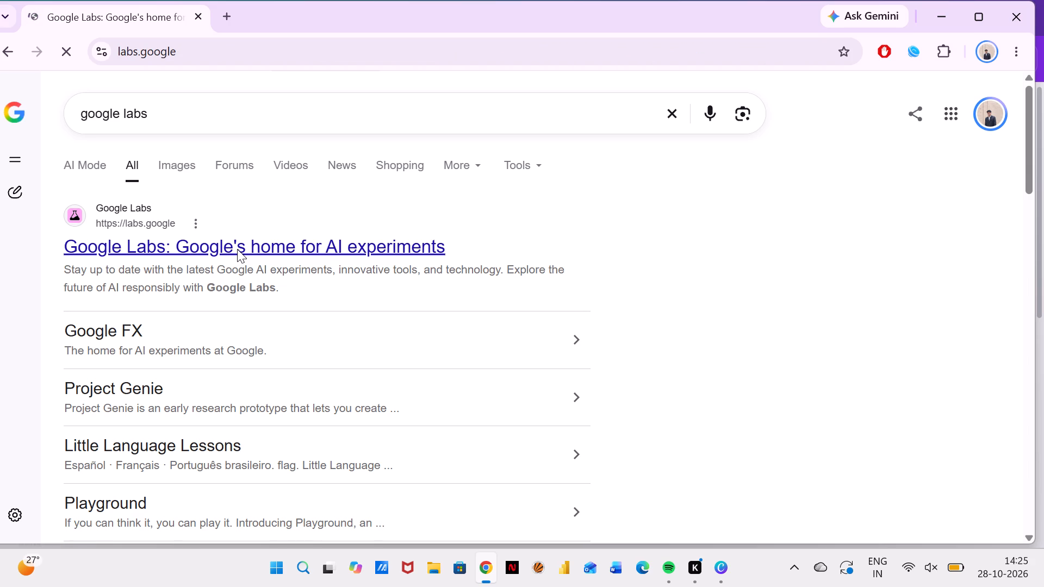
pyautogui.click(237, 249)
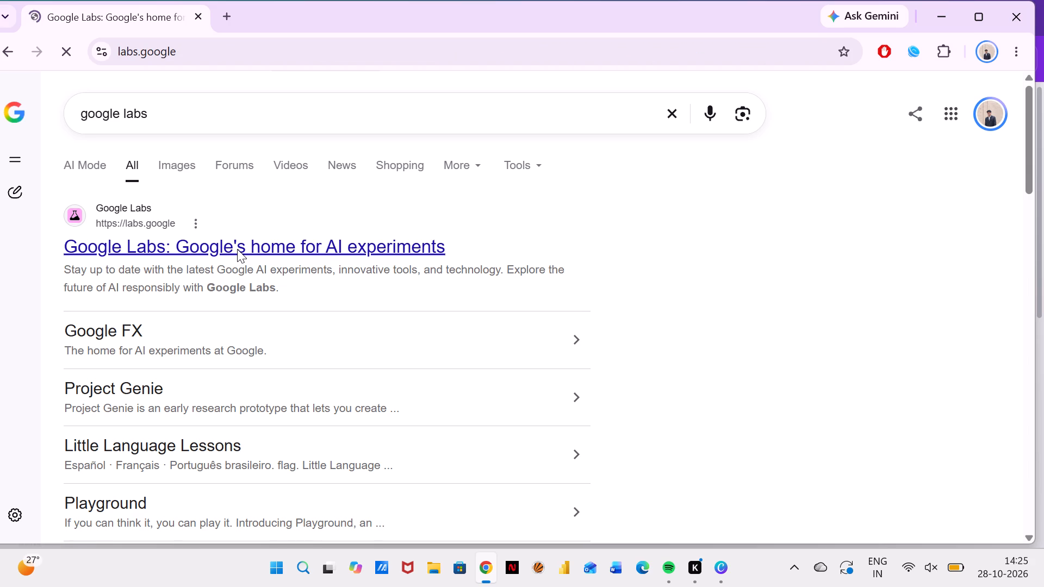
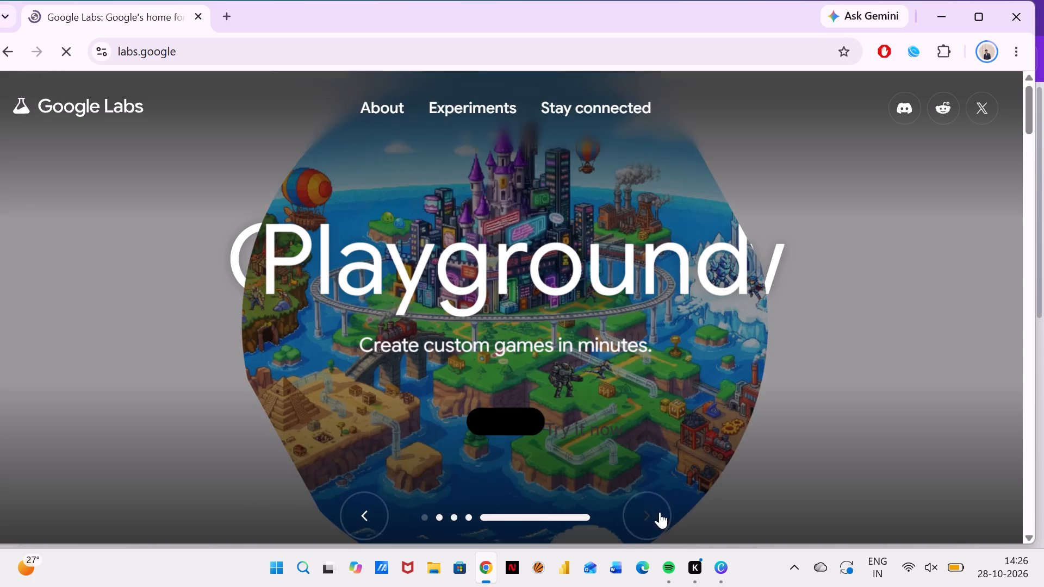
# Close the Google Labs browser tab and return to the Facebook cover design in Canva.
pyautogui.click(660, 512)
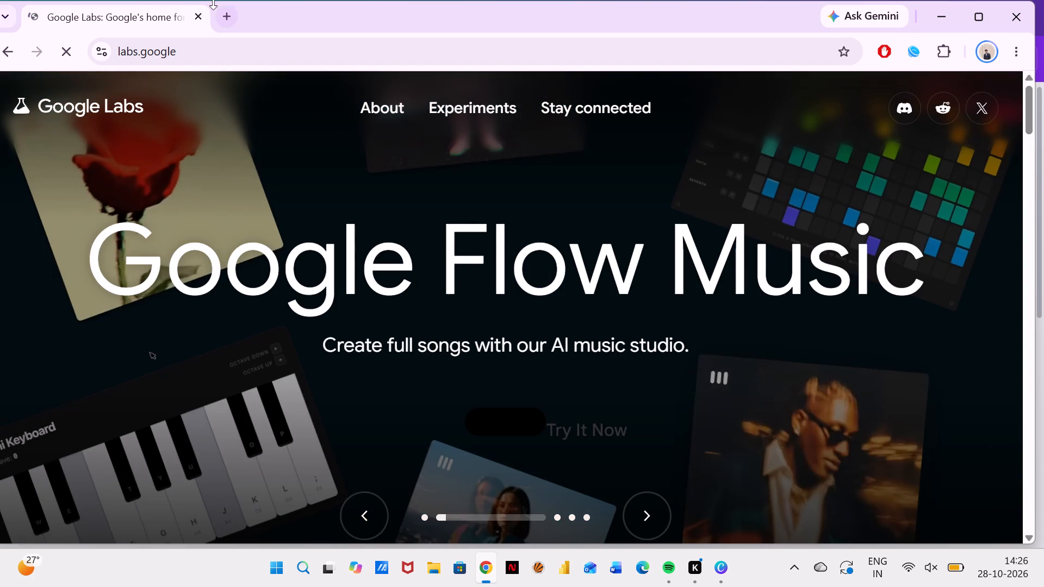
pyautogui.click(196, 15)
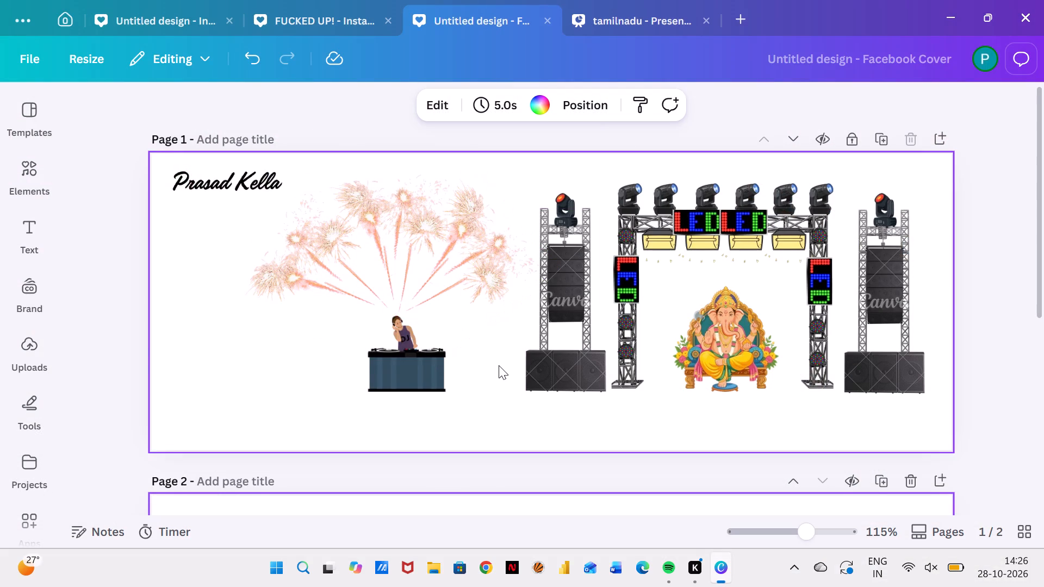
# Close the open Facebook cover design and the "tamilnadu" presentation, leaving the two Instagram designs open.
pyautogui.scroll(2, 499, 365)
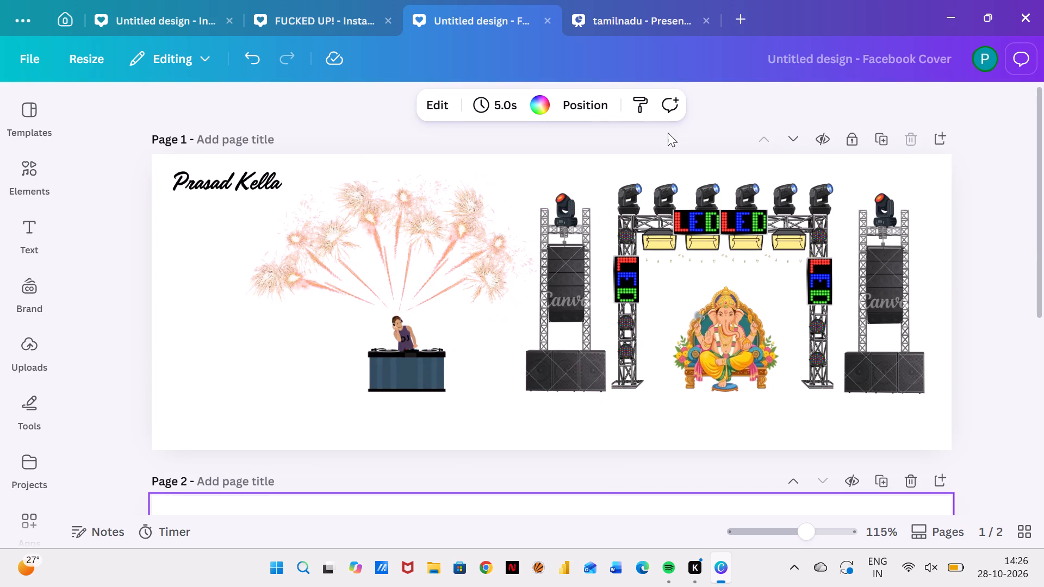
pyautogui.click(547, 20)
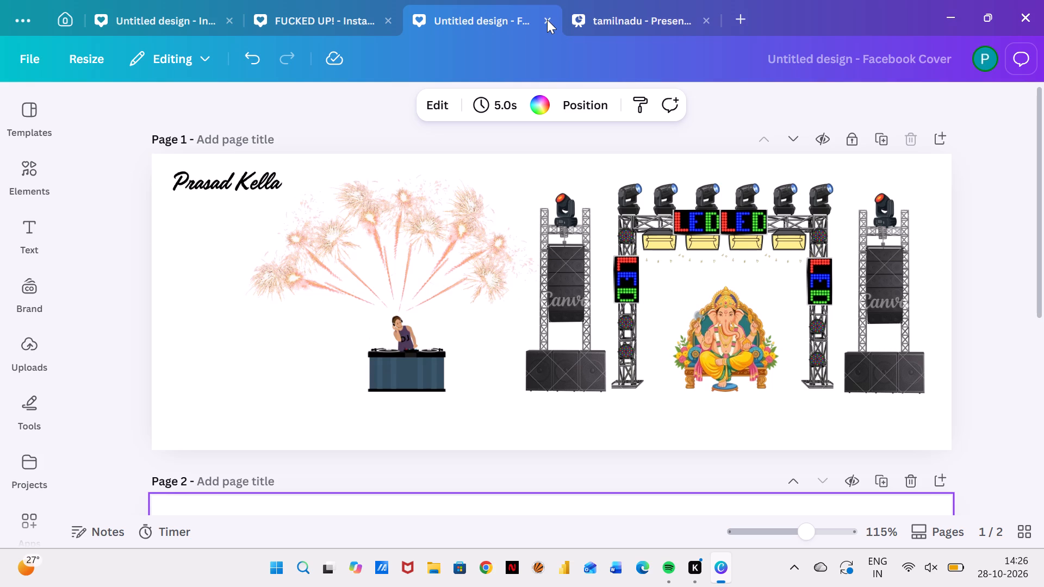
pyautogui.click(547, 20)
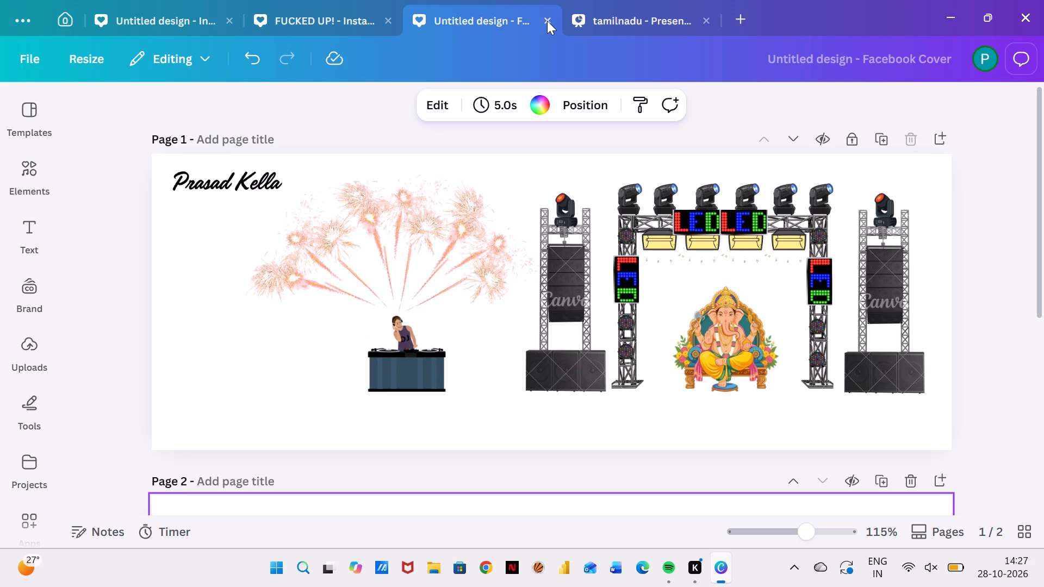
pyautogui.click(547, 21)
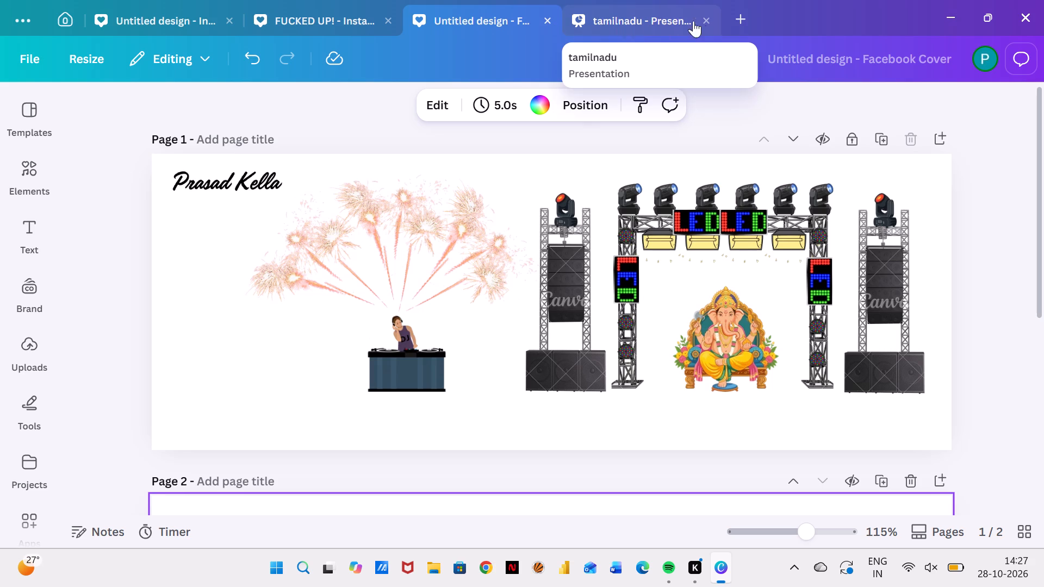
pyautogui.click(707, 20)
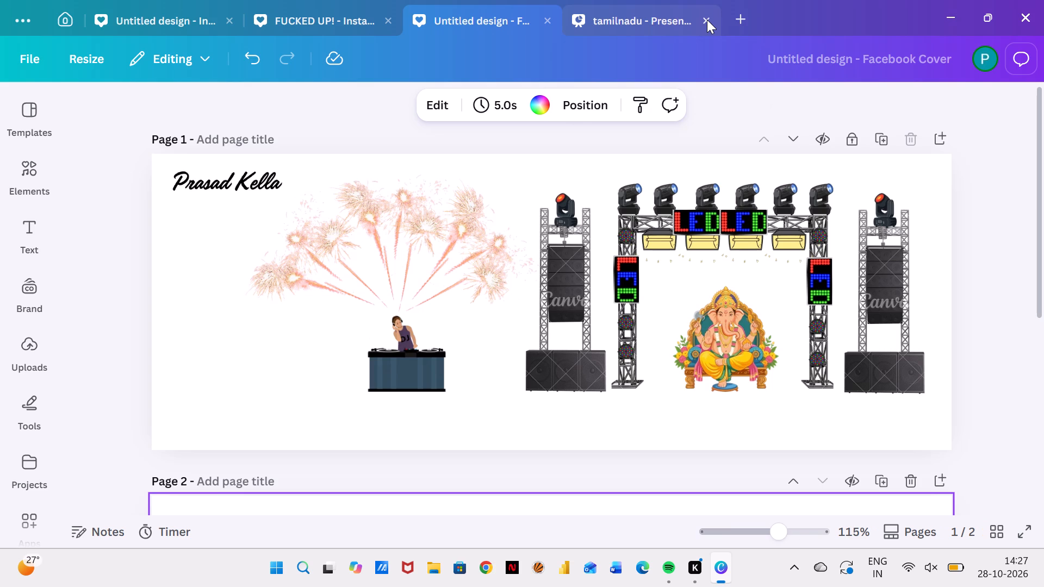
pyautogui.click(707, 20)
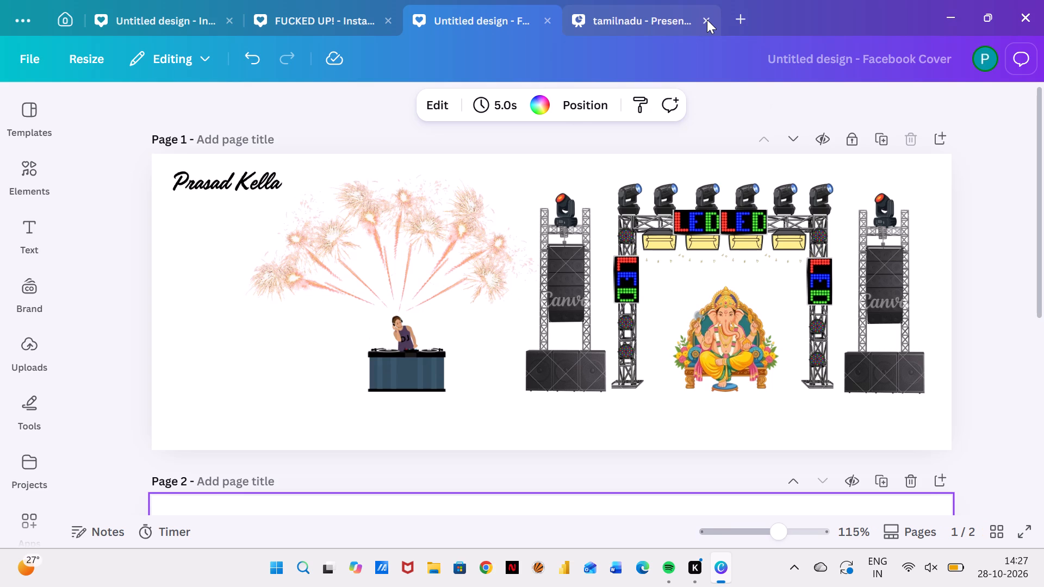
pyautogui.click(707, 20)
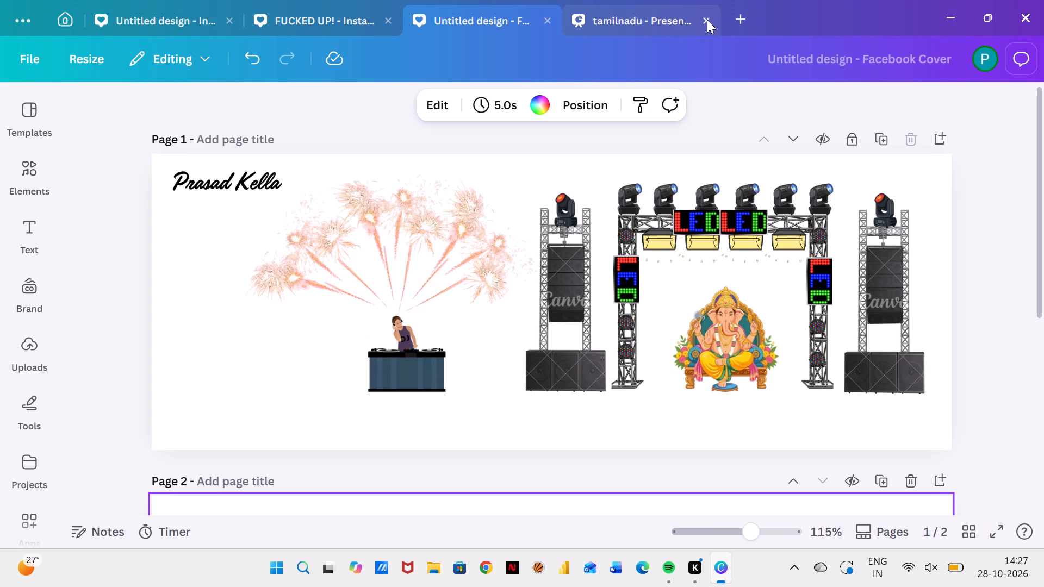
pyautogui.click(707, 20)
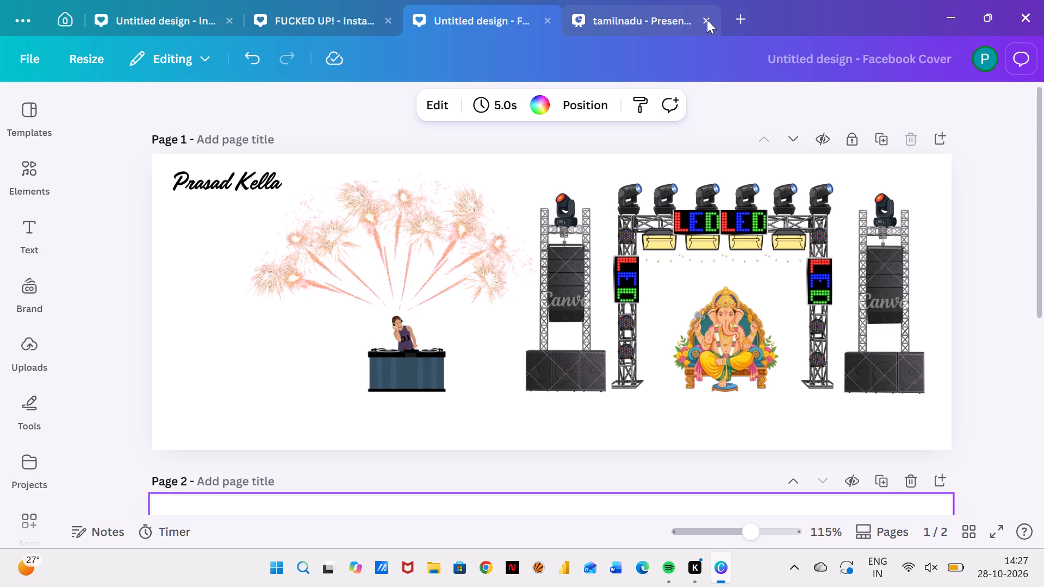
# Close the "tamilnadu" presentation and the untitled Facebook cover design, keeping the two Instagram designs open.
pyautogui.click(707, 20)
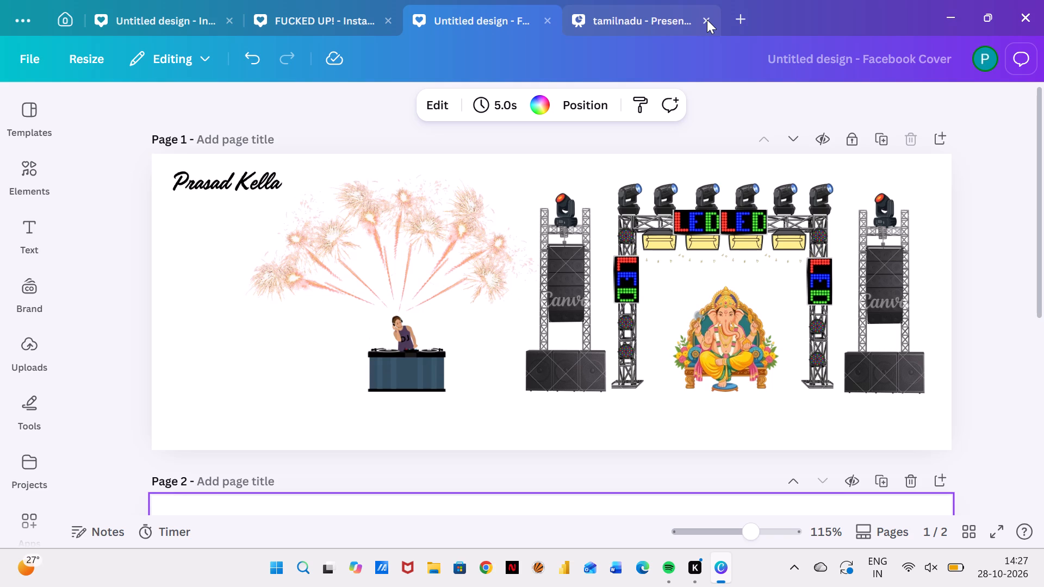
pyautogui.click(707, 20)
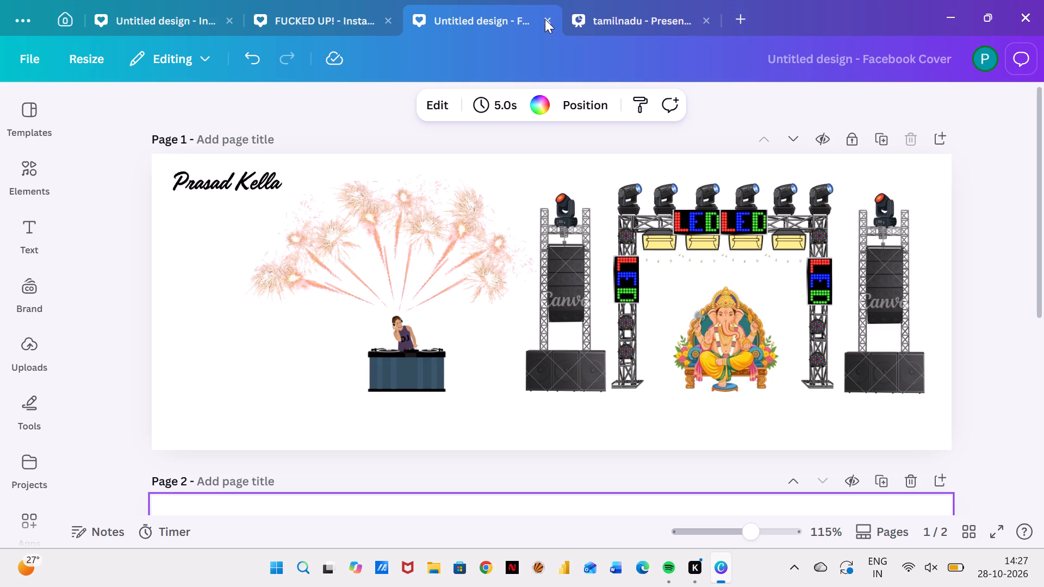
pyautogui.click(546, 18)
pyautogui.tripleClick(546, 18)
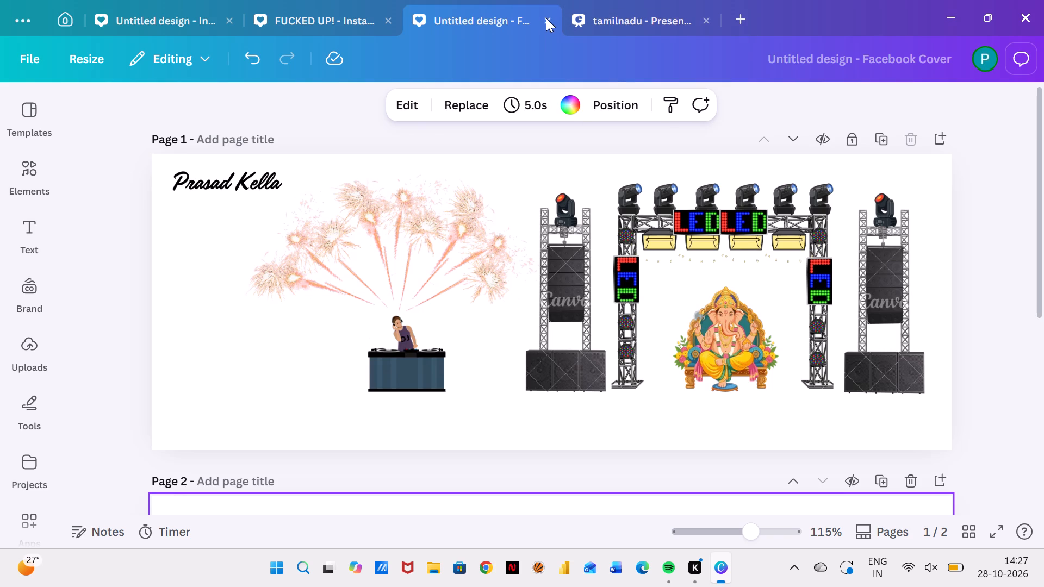
pyautogui.click(546, 18)
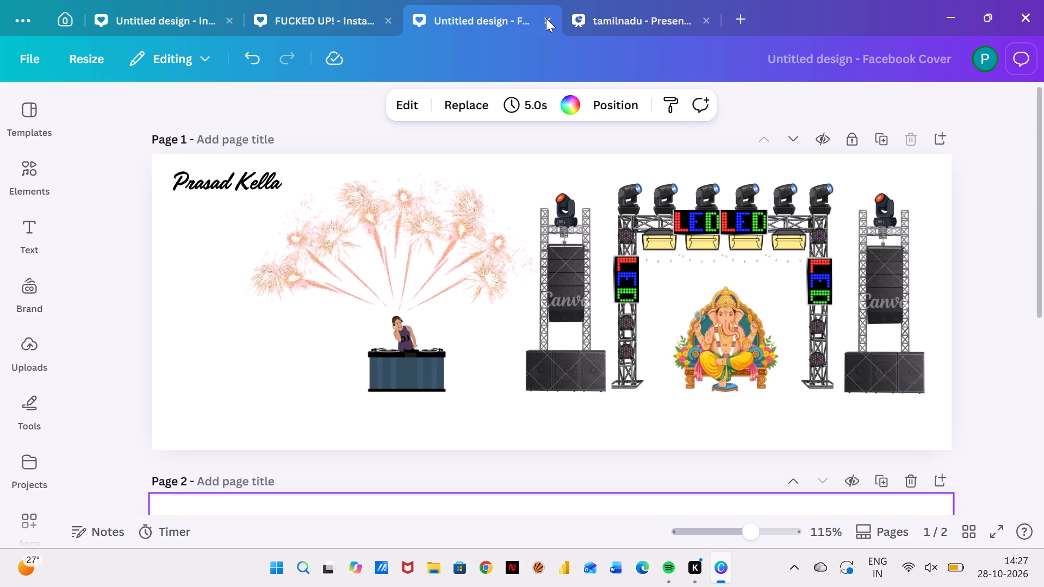
pyautogui.doubleClick(546, 18)
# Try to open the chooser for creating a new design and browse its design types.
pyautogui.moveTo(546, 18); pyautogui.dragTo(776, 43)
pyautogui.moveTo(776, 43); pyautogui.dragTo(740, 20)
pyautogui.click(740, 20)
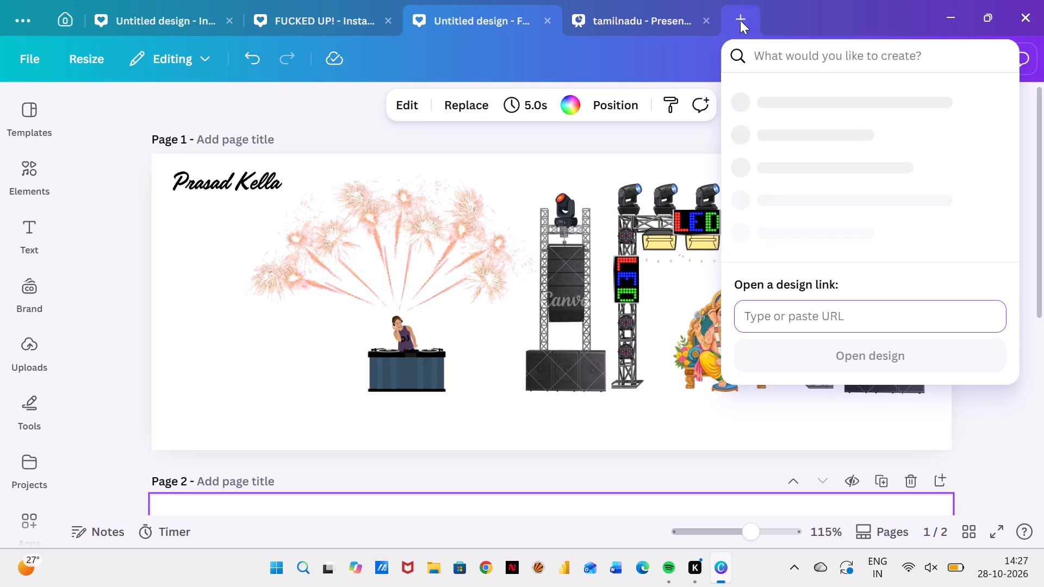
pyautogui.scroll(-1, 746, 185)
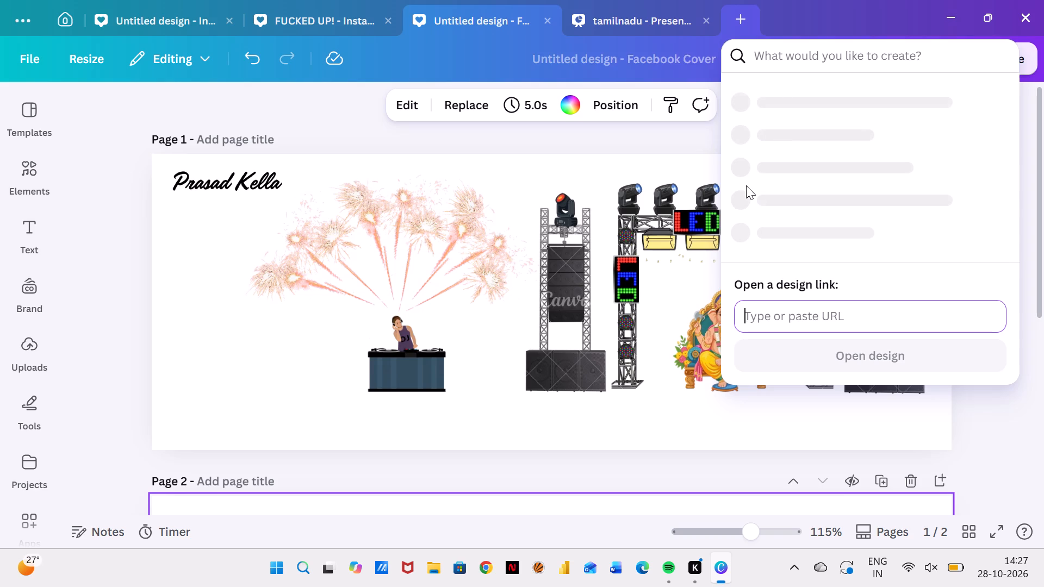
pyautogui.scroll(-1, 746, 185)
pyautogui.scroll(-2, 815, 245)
# Switch the computer's Wi-Fi connection to the "LPU Library" network and return to the open designs in Canva.
pyautogui.click(900, 567)
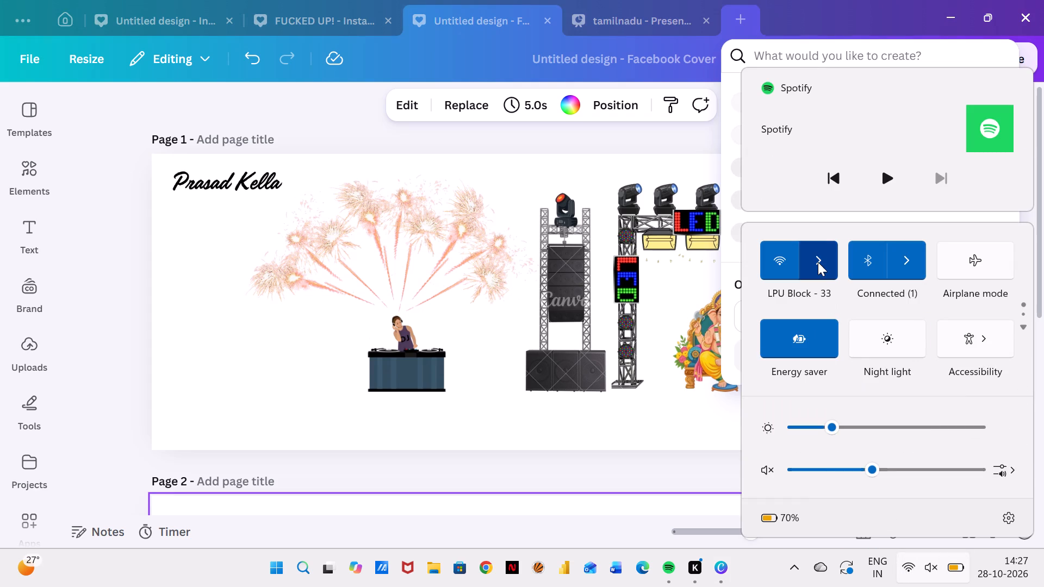
pyautogui.click(818, 259)
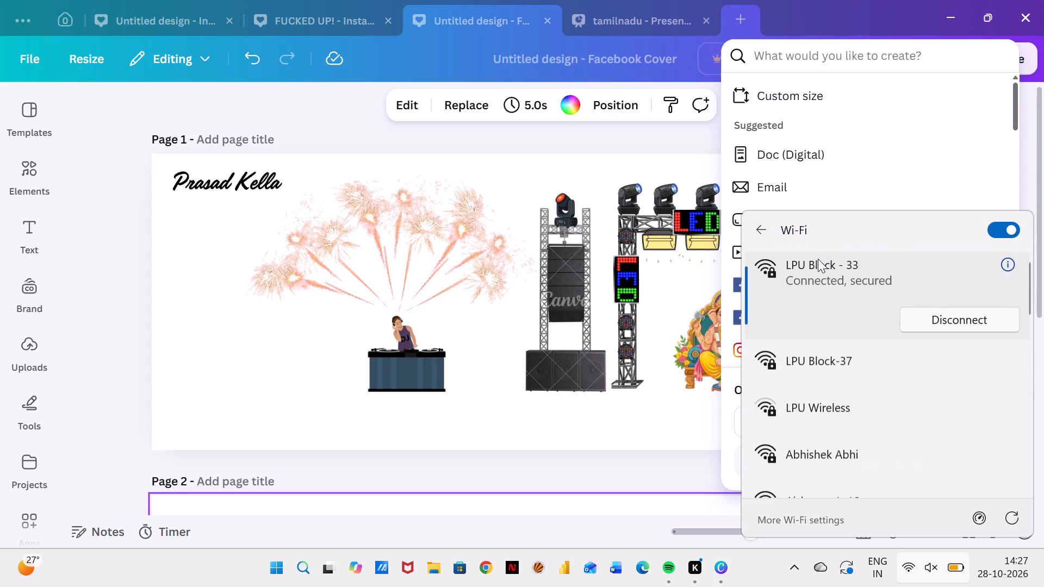
pyautogui.click(818, 259)
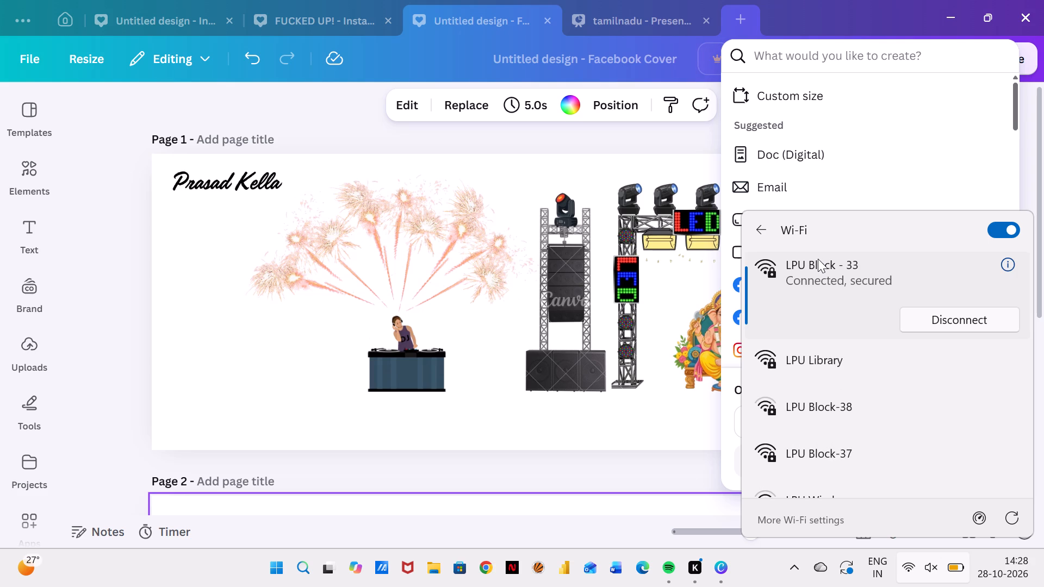
pyautogui.click(815, 357)
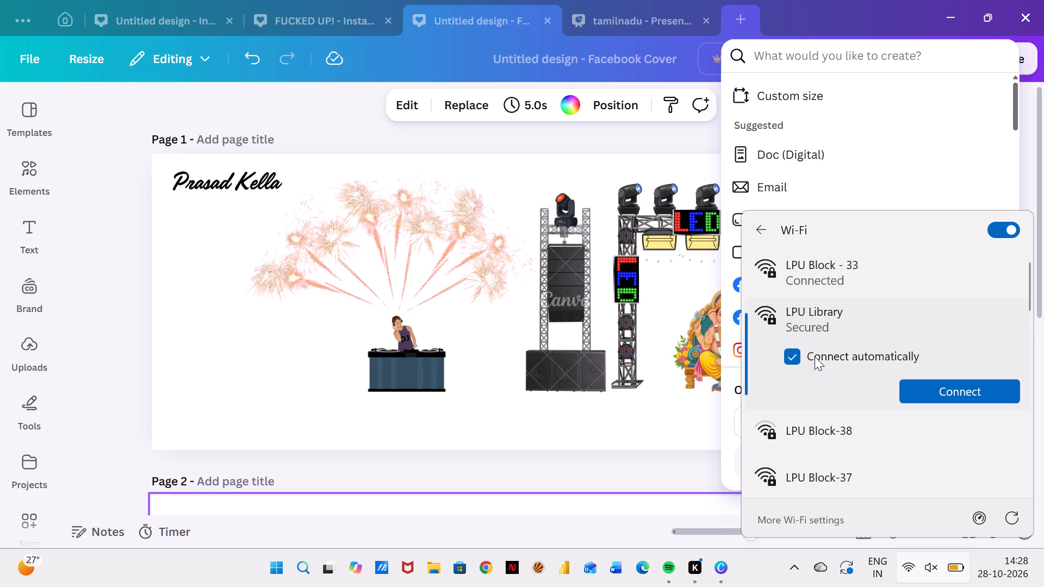
pyautogui.click(909, 385)
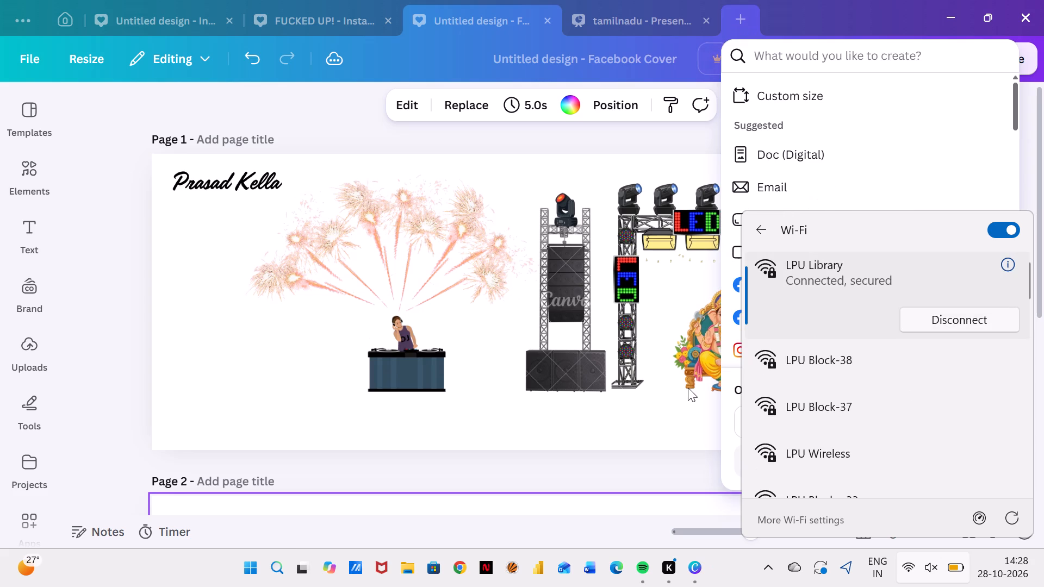
pyautogui.click(585, 466)
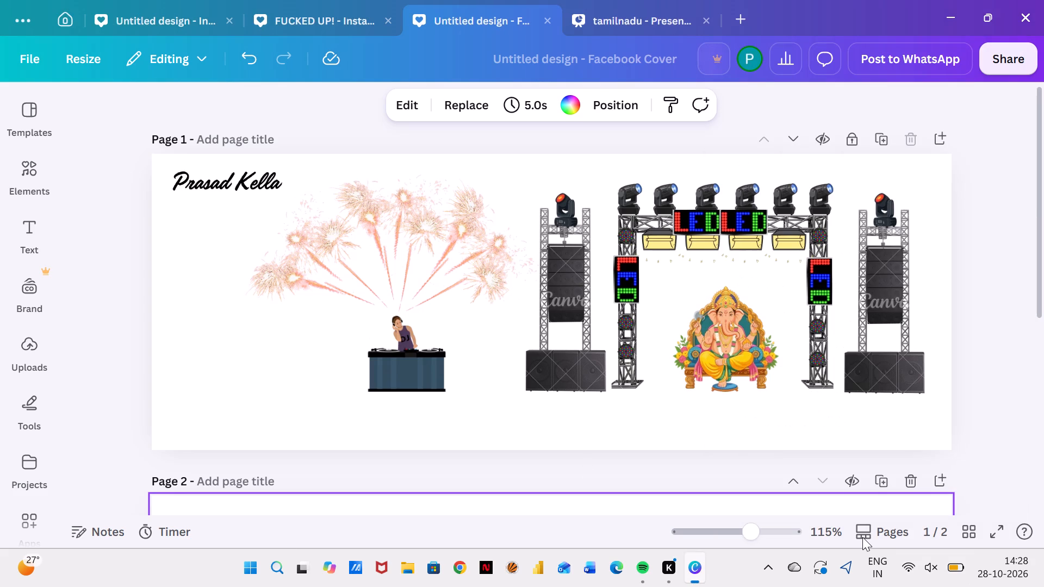
pyautogui.click(906, 569)
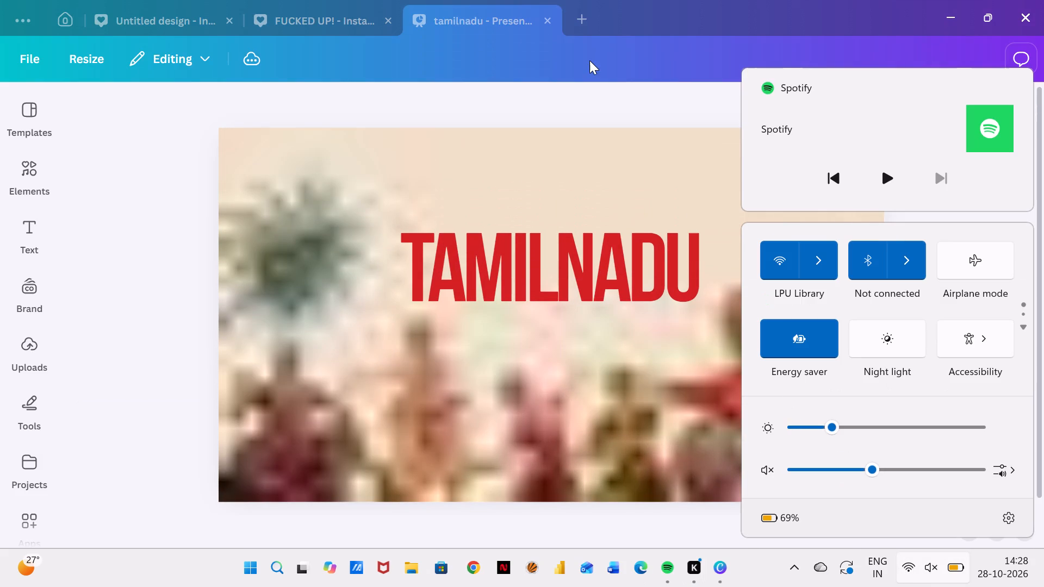
# Open the chooser for creating a new design alongside the open Instagram designs.
pyautogui.click(585, 25)
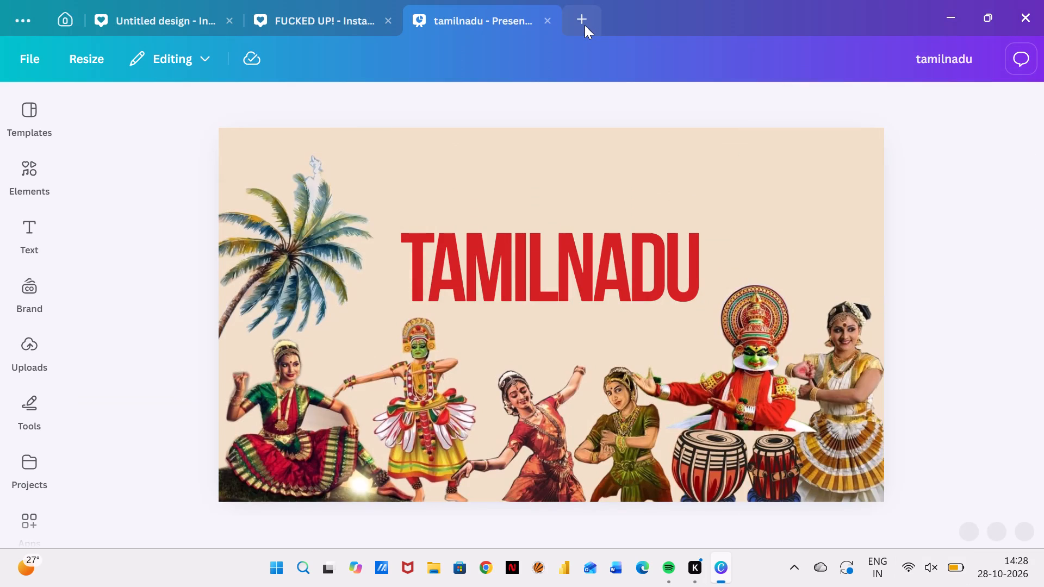
pyautogui.click(581, 17)
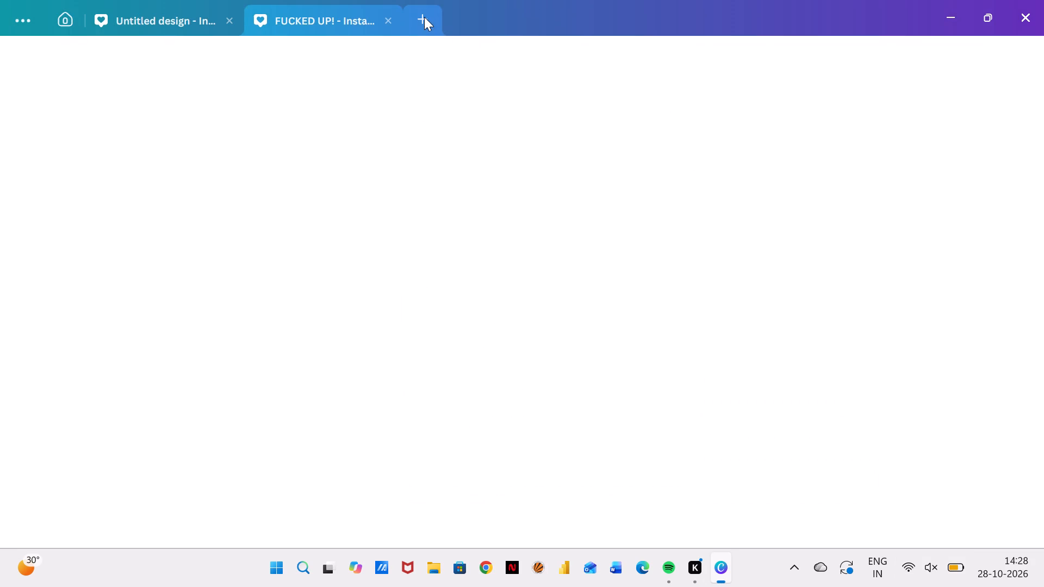
pyautogui.click(424, 17)
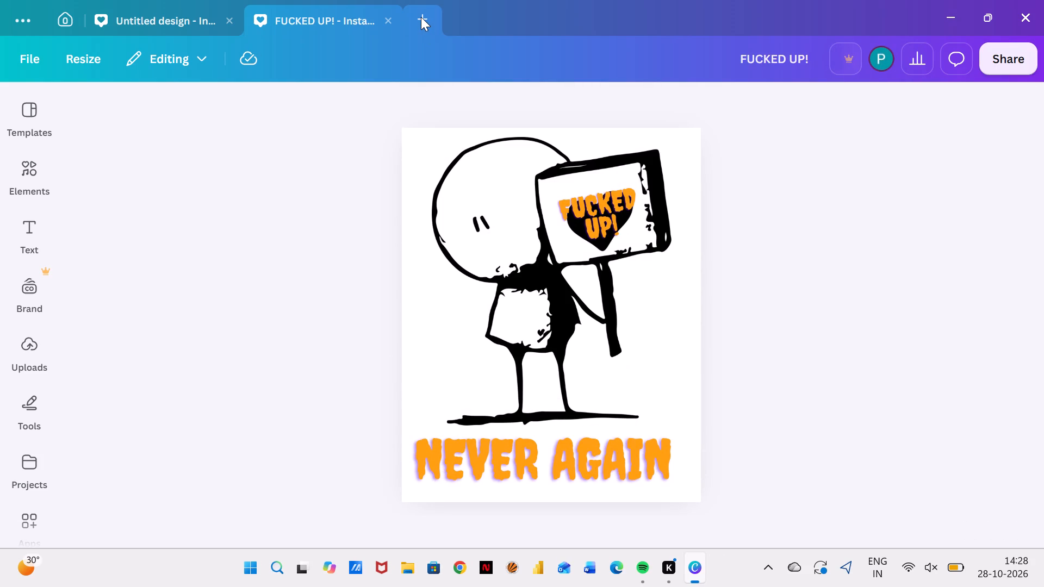
pyautogui.click(421, 17)
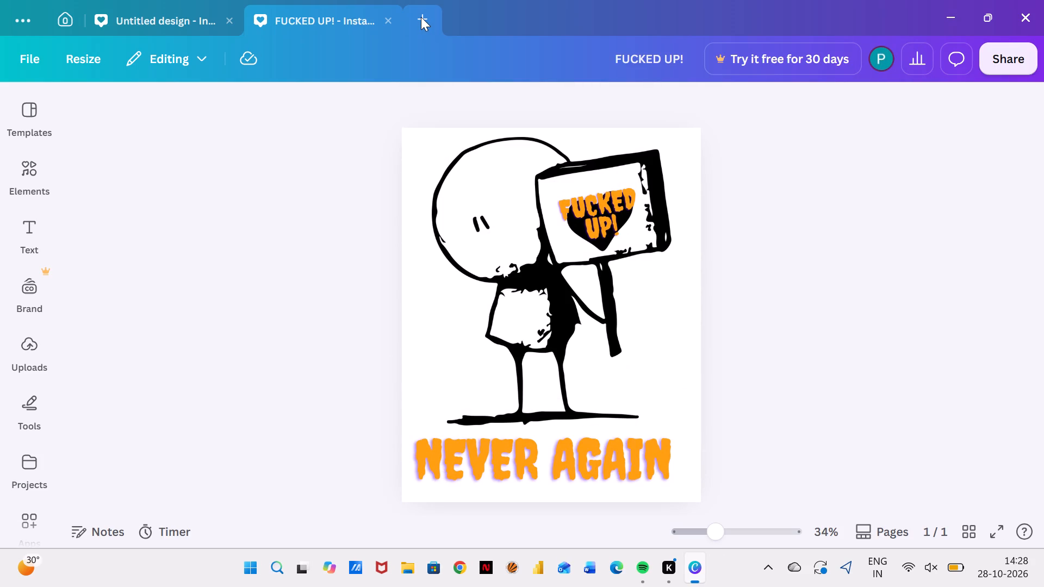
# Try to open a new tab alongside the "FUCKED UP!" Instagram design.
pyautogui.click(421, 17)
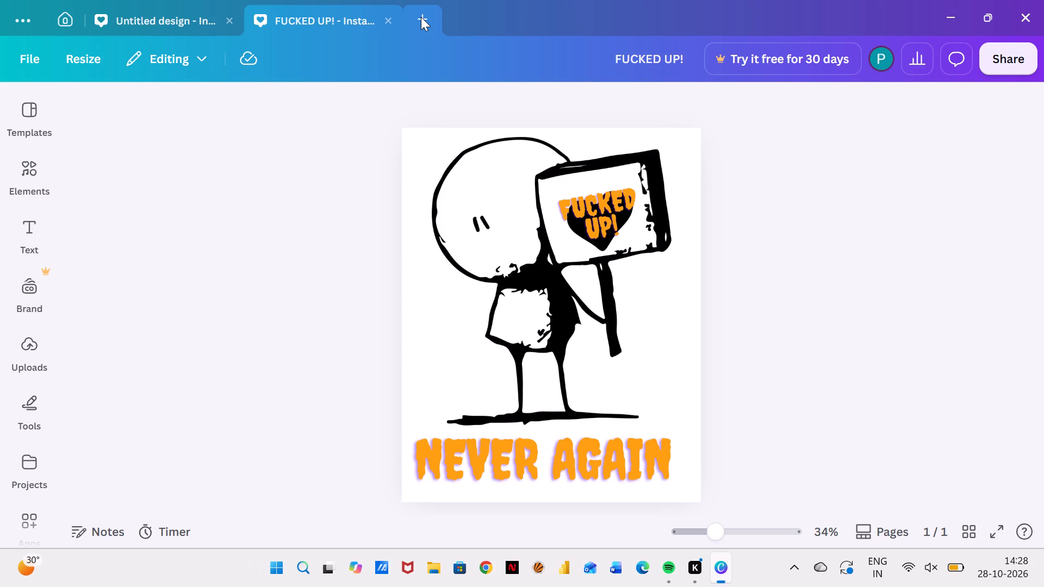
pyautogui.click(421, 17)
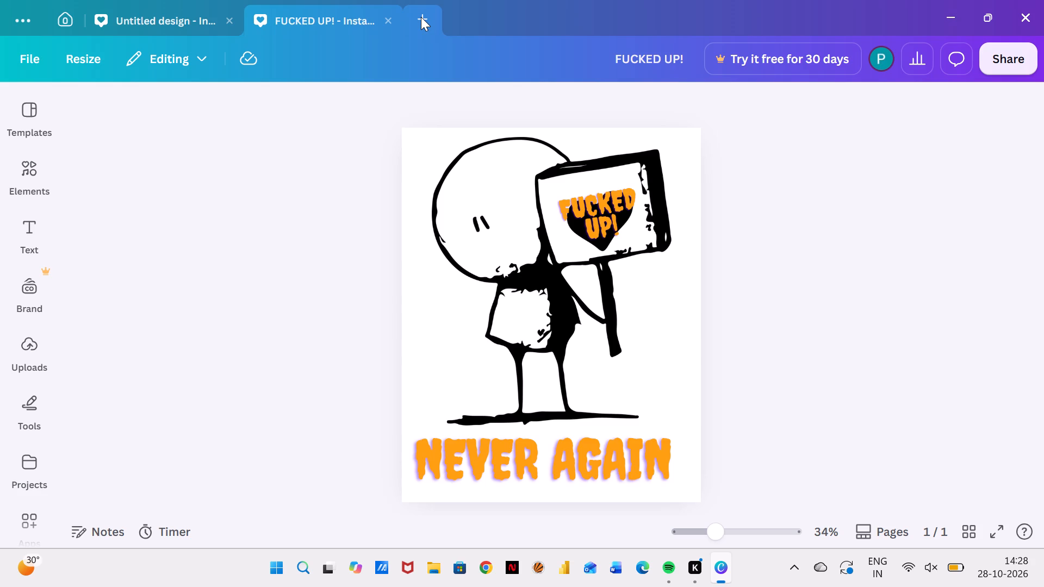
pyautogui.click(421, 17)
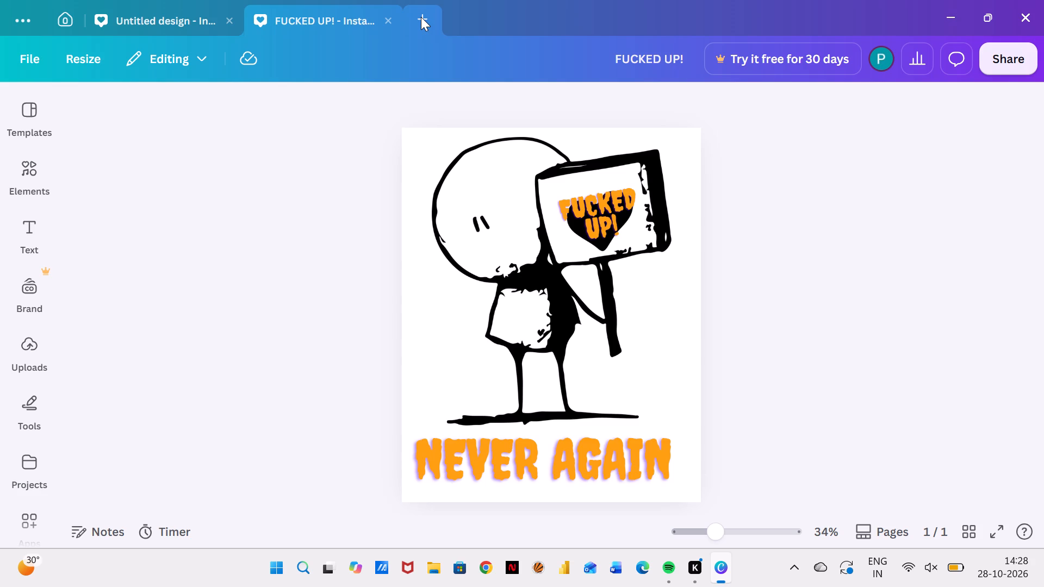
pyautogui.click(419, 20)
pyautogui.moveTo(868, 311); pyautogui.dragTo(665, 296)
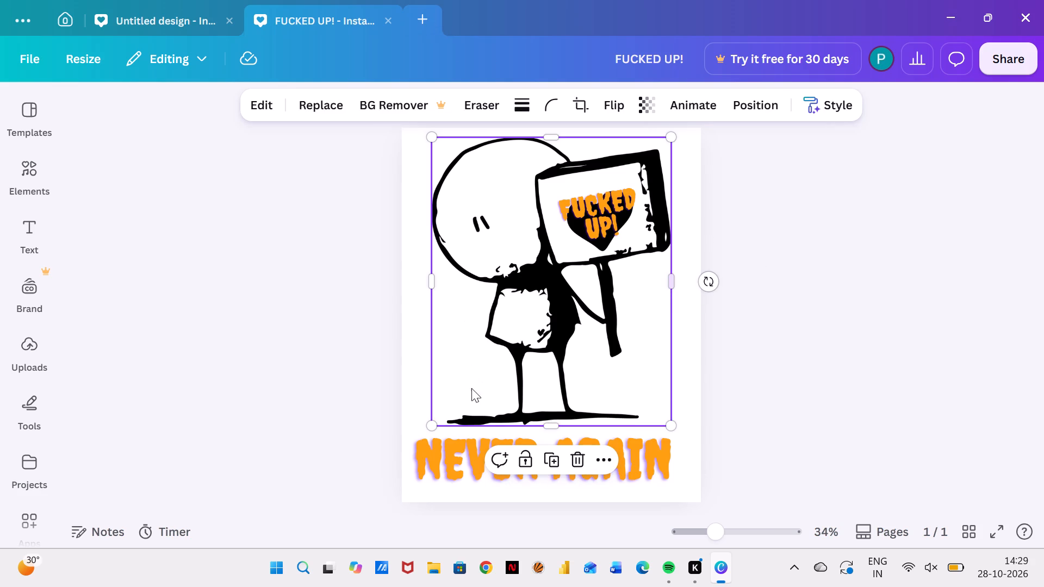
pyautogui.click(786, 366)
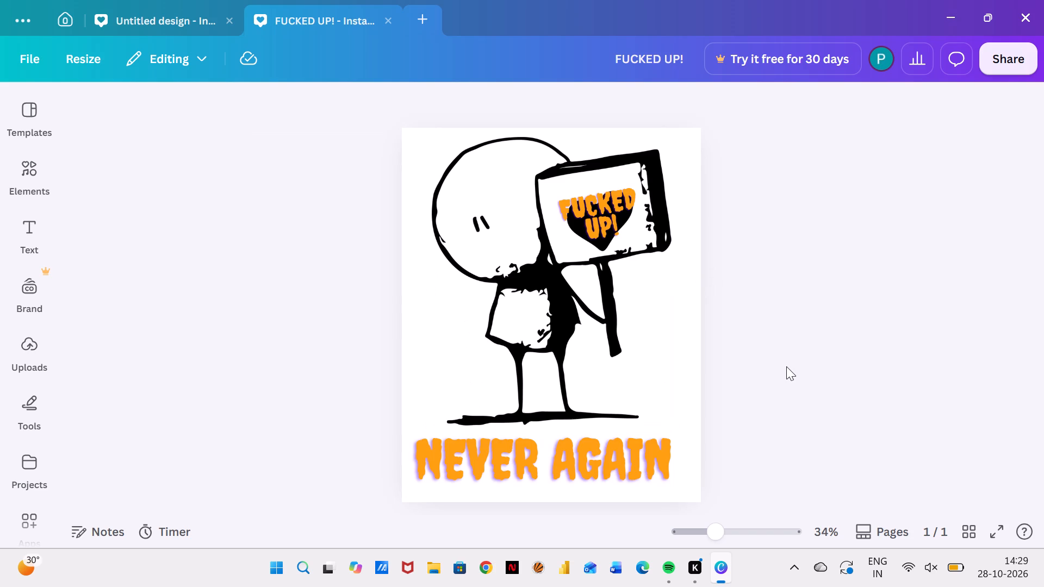
# Browse the full set of recommended elements for the "FUCKED UP!" design, examining the hearts, signs, frames and fireworks graphics.
pyautogui.click(33, 176)
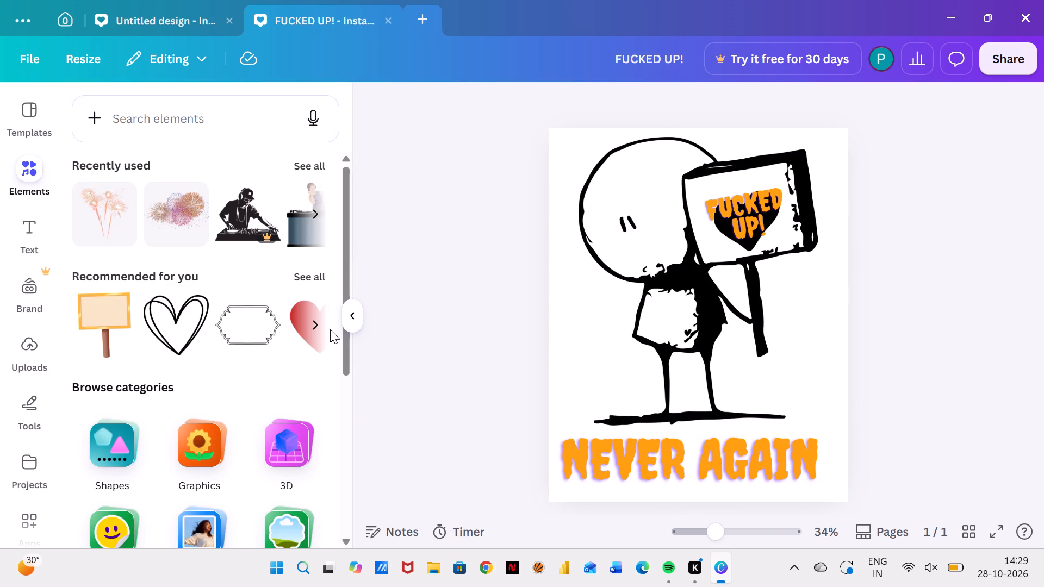
pyautogui.hscroll(-2, 301, 311)
pyautogui.click(315, 324)
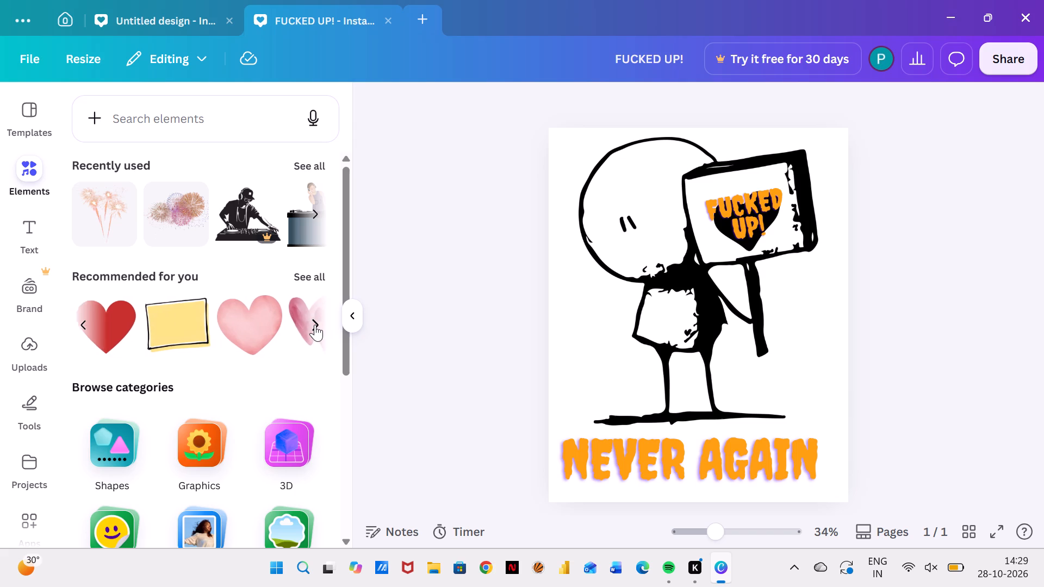
pyautogui.click(309, 324)
pyautogui.click(309, 324)
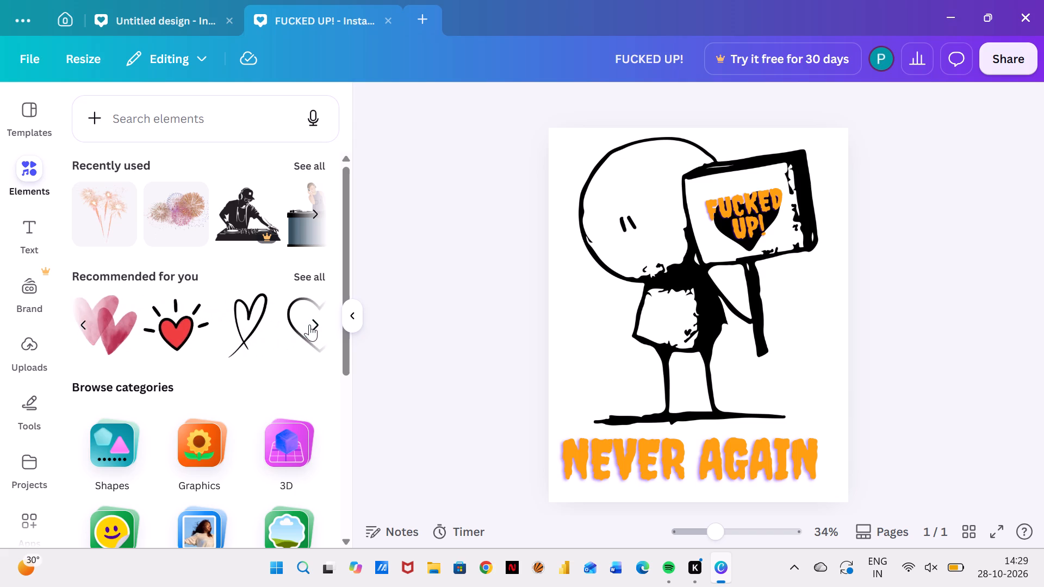
pyautogui.click(309, 324)
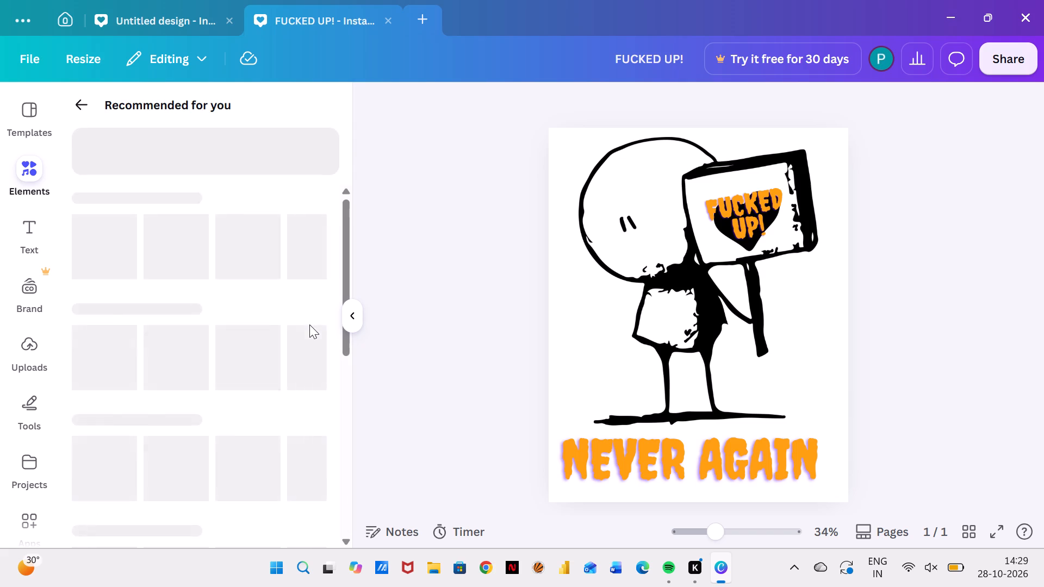
pyautogui.scroll(-3, 260, 390)
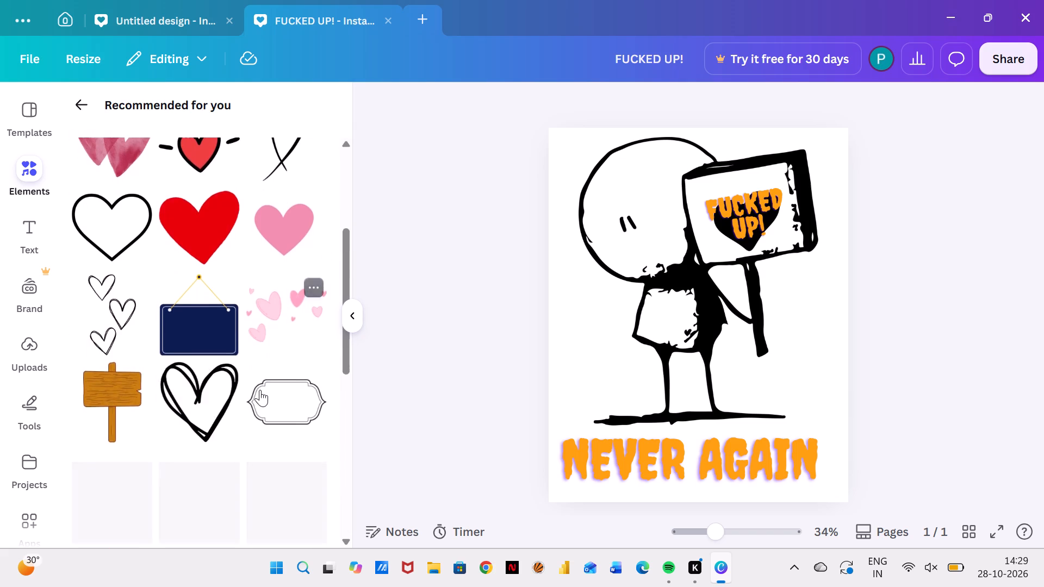
pyautogui.scroll(-2, 260, 390)
pyautogui.scroll(3, 260, 390)
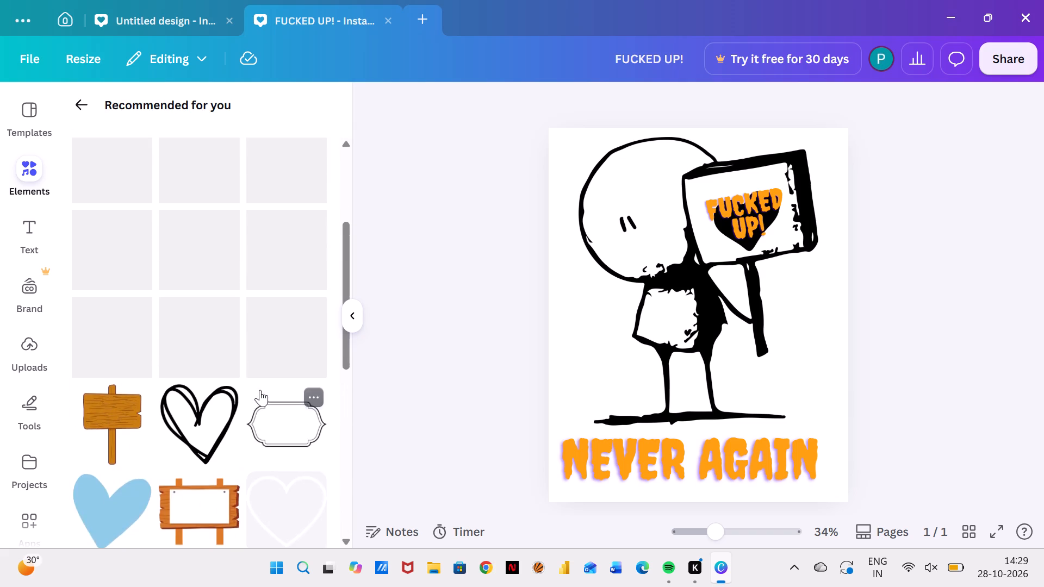
pyautogui.scroll(7, 260, 390)
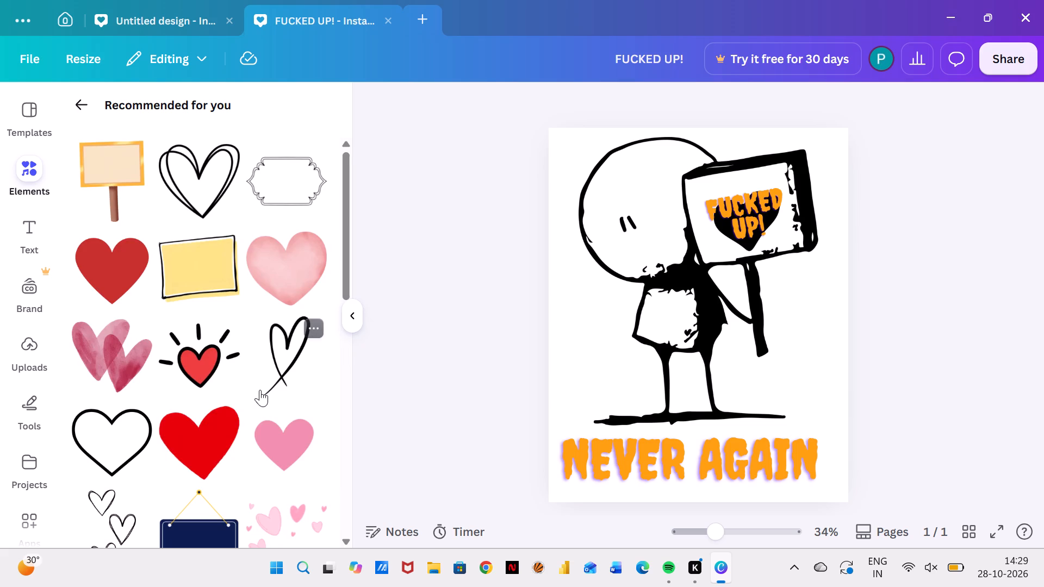
pyautogui.scroll(-5, 260, 390)
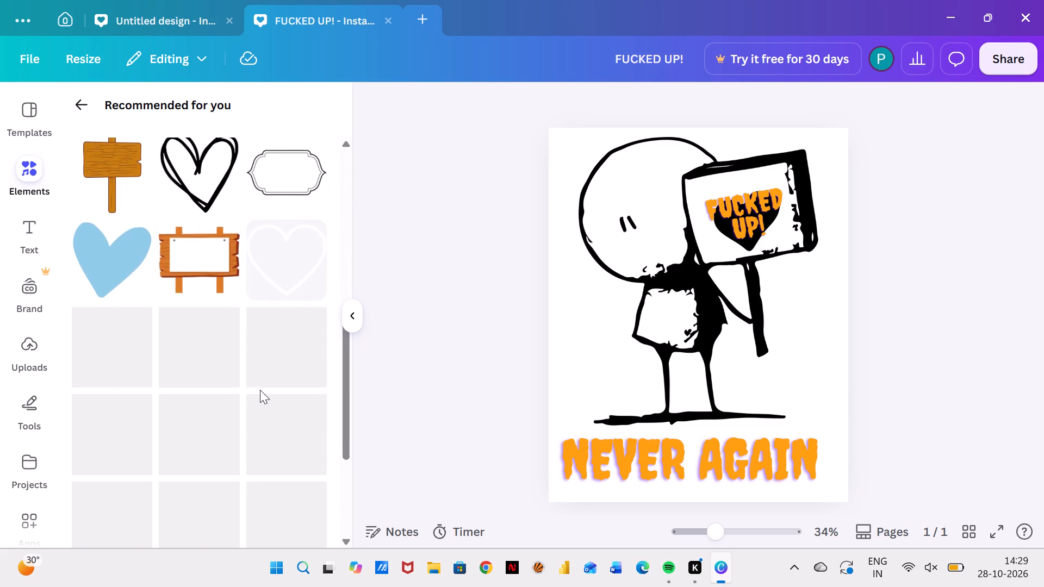
pyautogui.scroll(-1, 260, 390)
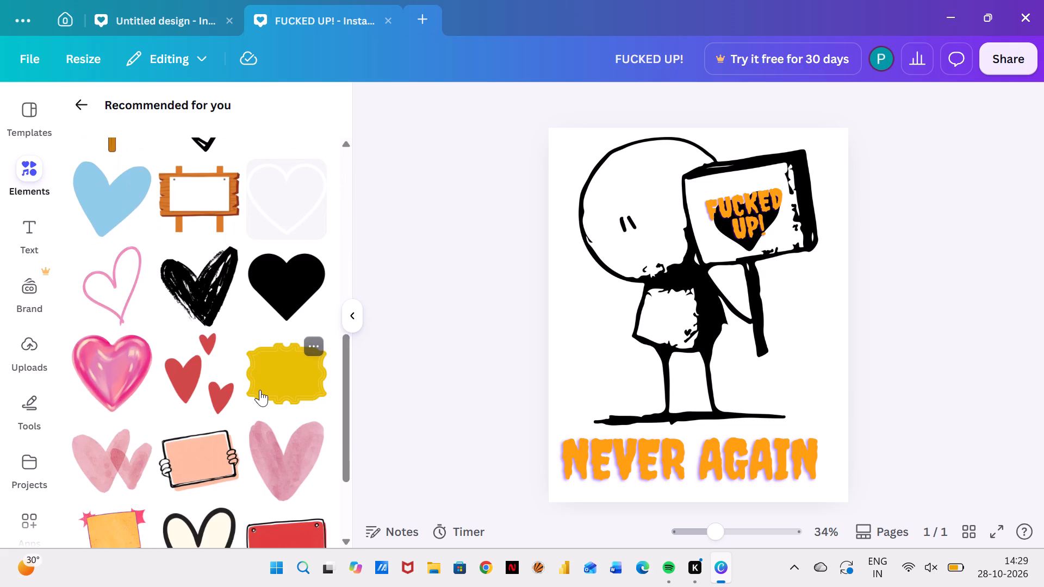
pyautogui.scroll(-1, 260, 390)
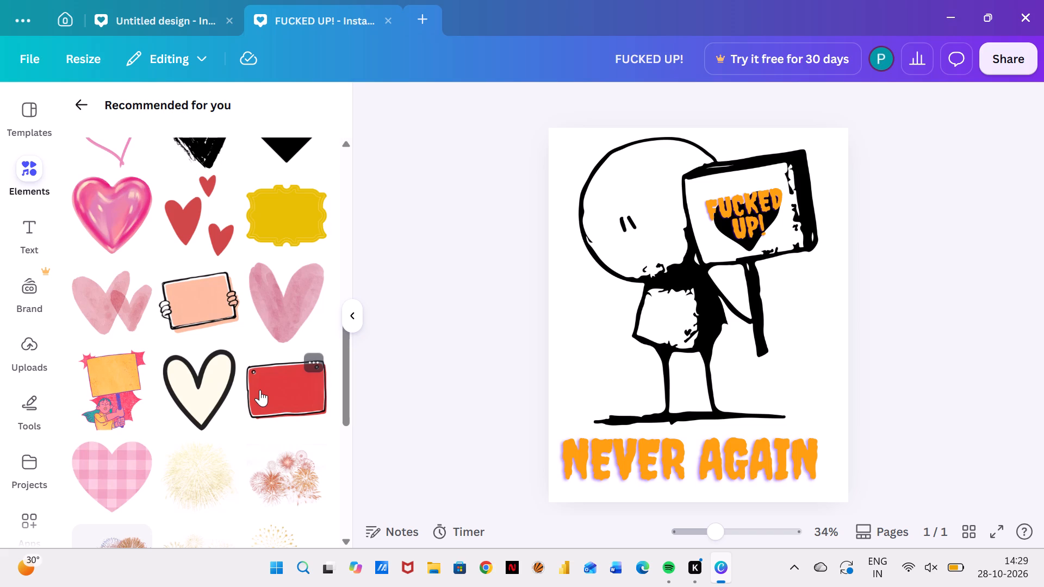
pyautogui.scroll(-4, 260, 390)
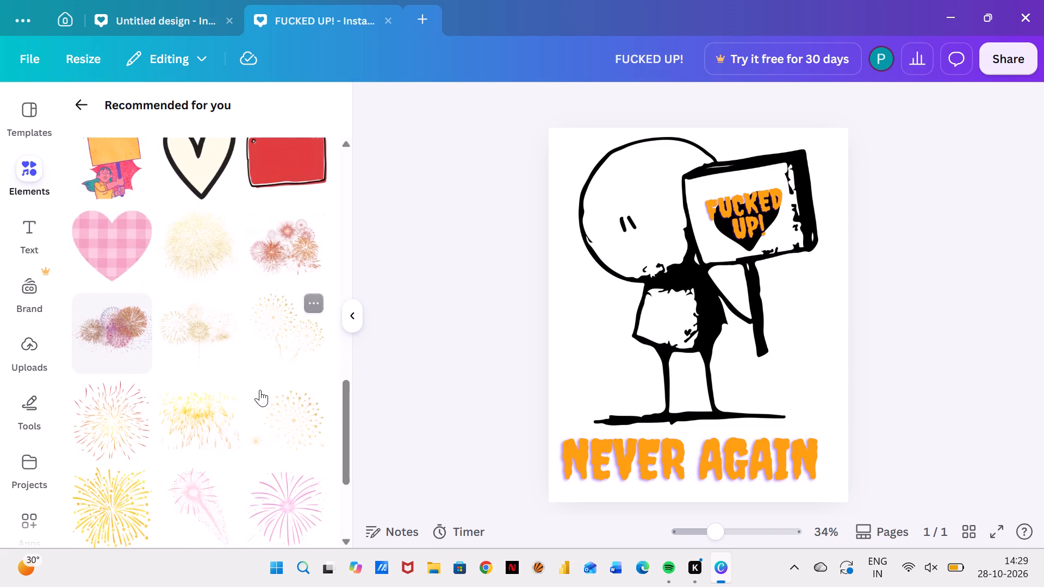
pyautogui.scroll(-3, 260, 390)
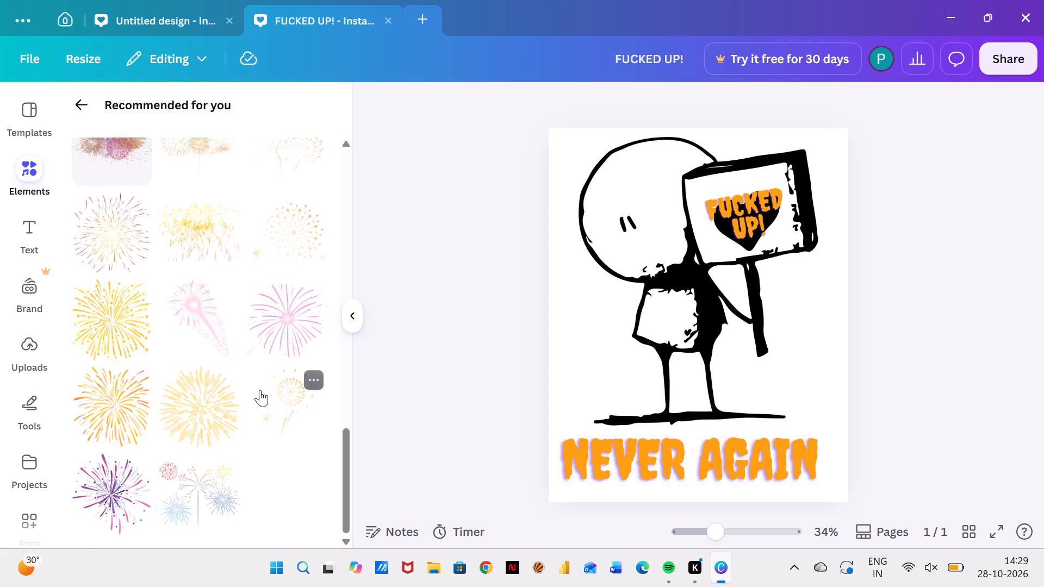
pyautogui.scroll(-1, 260, 390)
pyautogui.scroll(4, 260, 390)
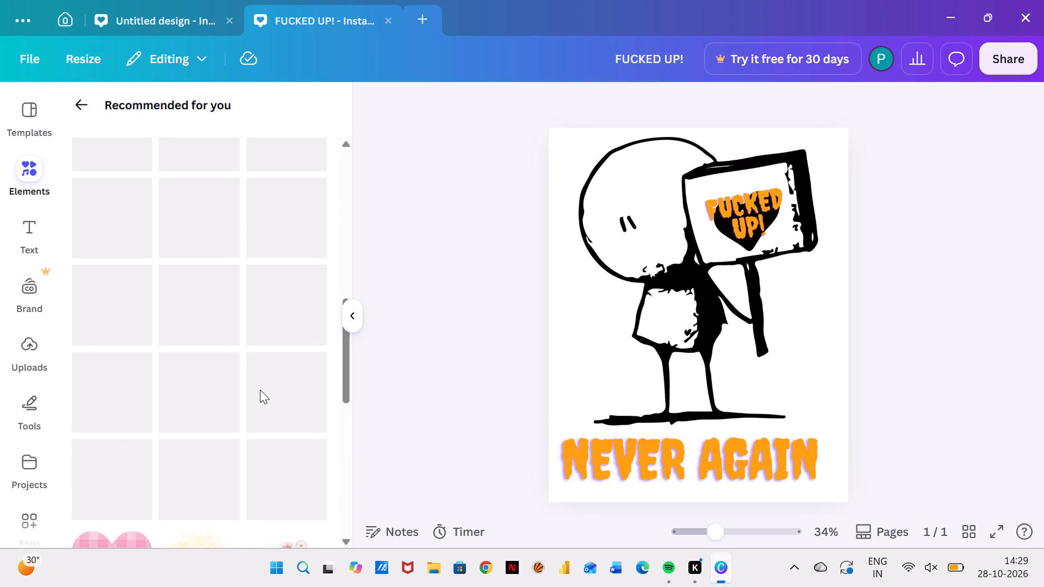
pyautogui.scroll(10, 260, 390)
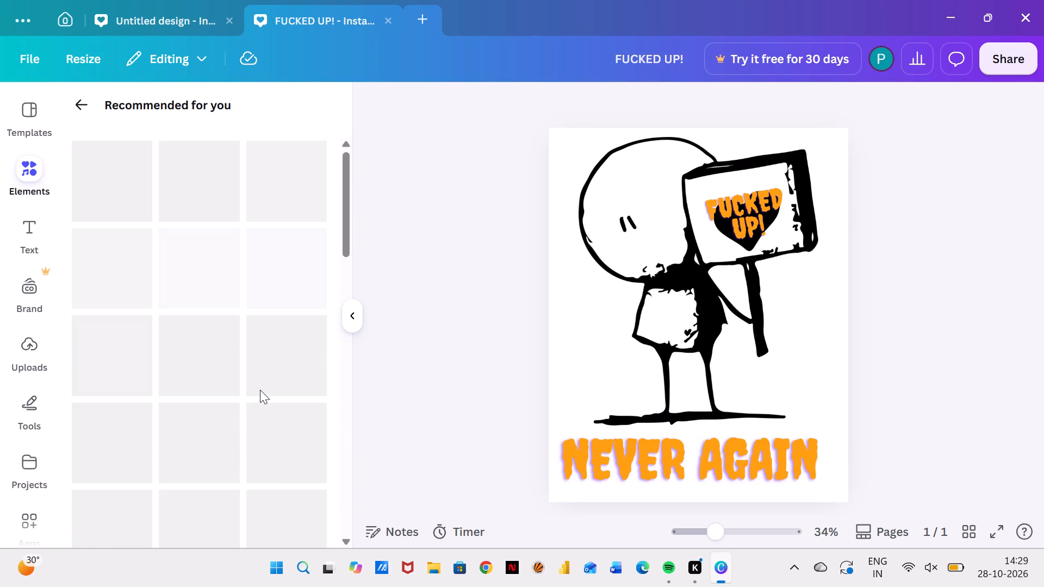
pyautogui.scroll(3, 260, 390)
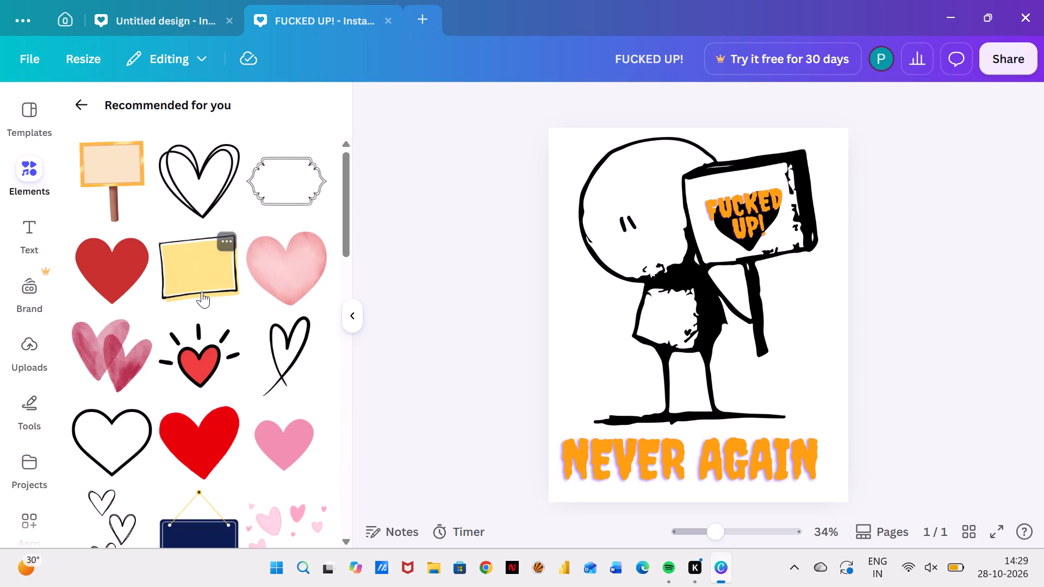
pyautogui.scroll(2, 202, 291)
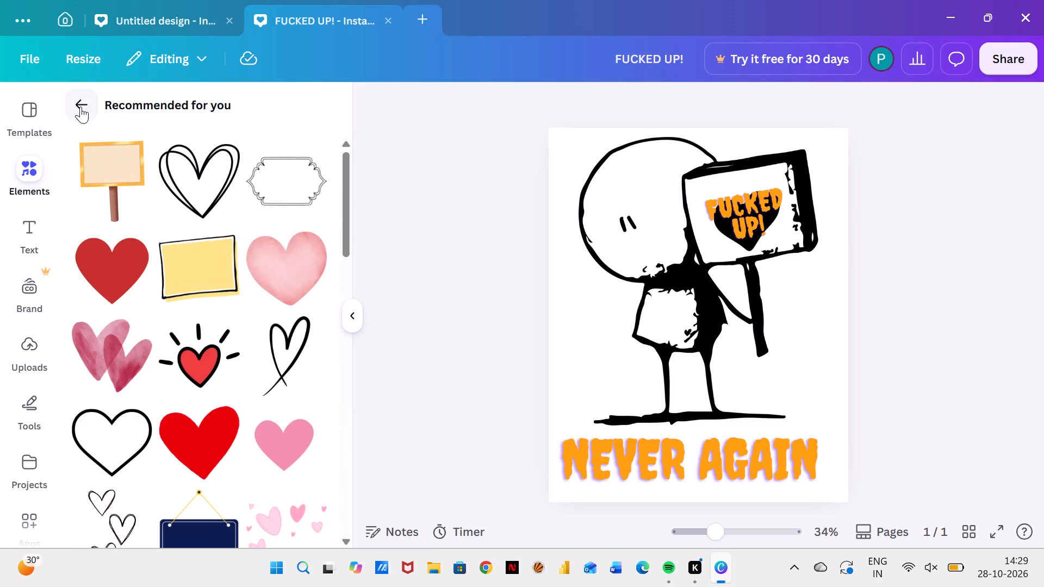
pyautogui.click(80, 107)
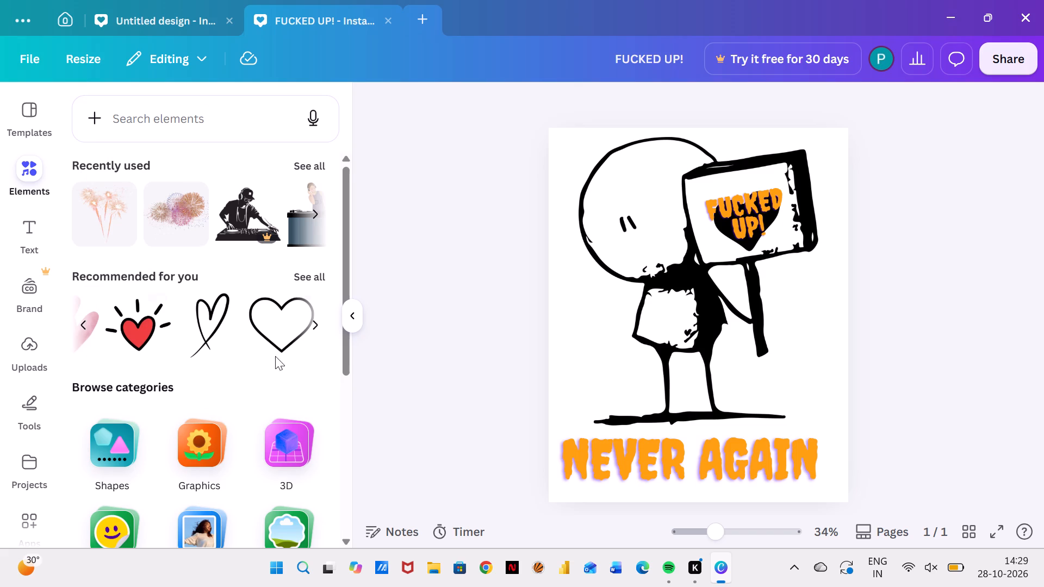
# Browse the full set of recommended elements for the "FUCKED UP!" design again, examining the hearts, signs and frames.
pyautogui.click(313, 283)
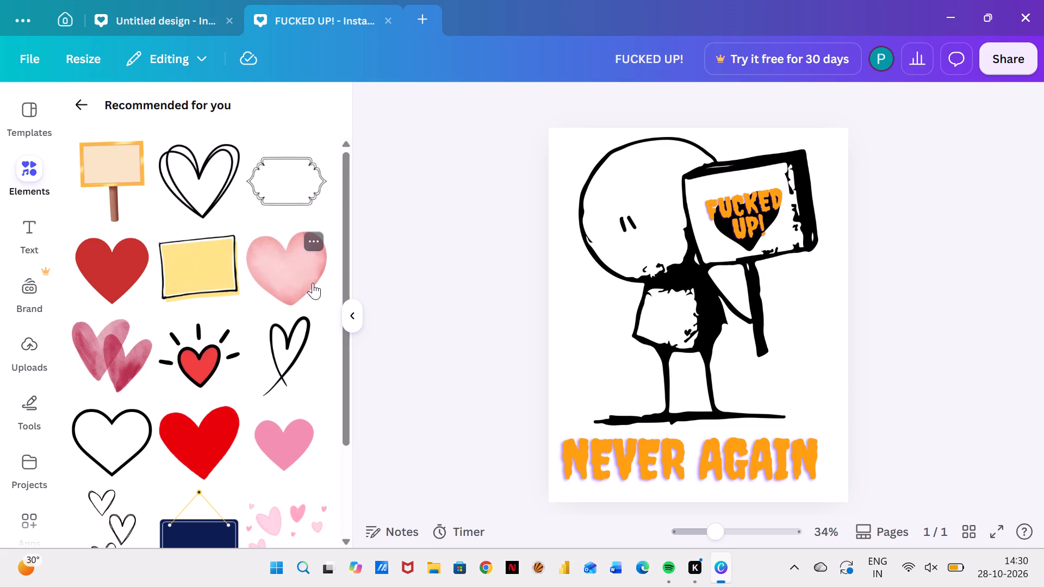
pyautogui.scroll(-2, 291, 266)
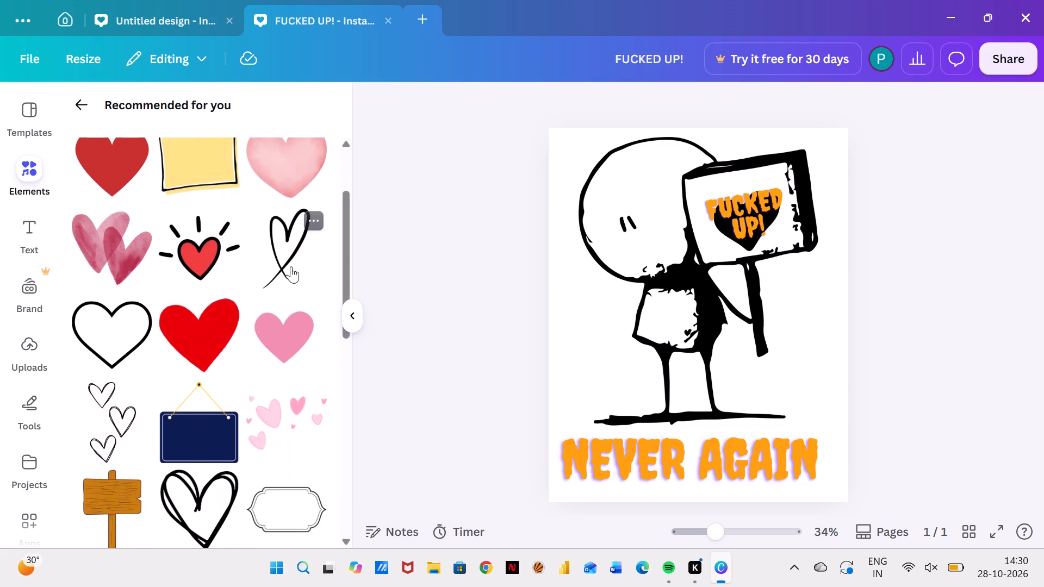
pyautogui.scroll(-3, 291, 266)
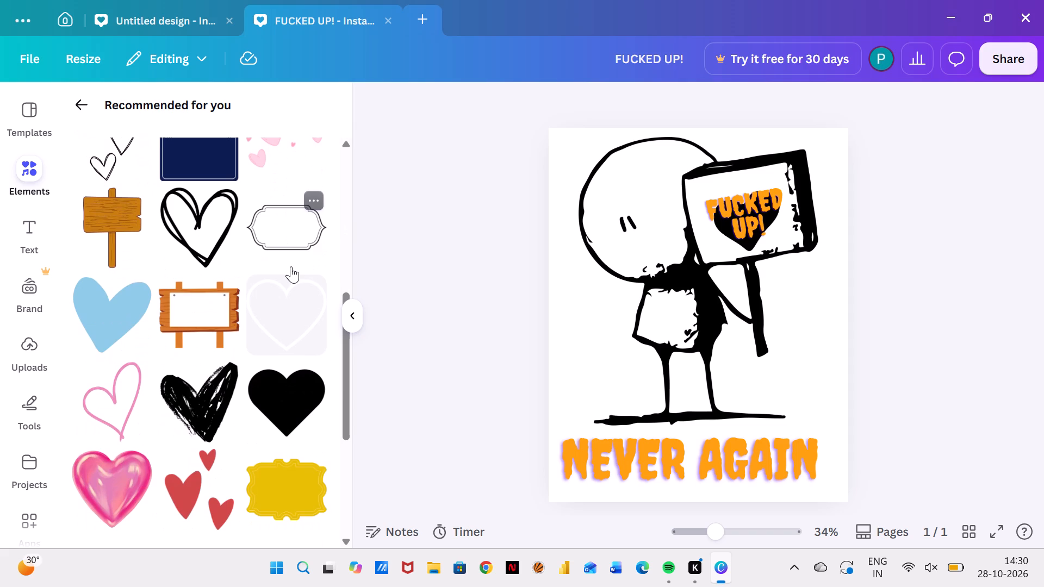
pyautogui.scroll(-2, 291, 266)
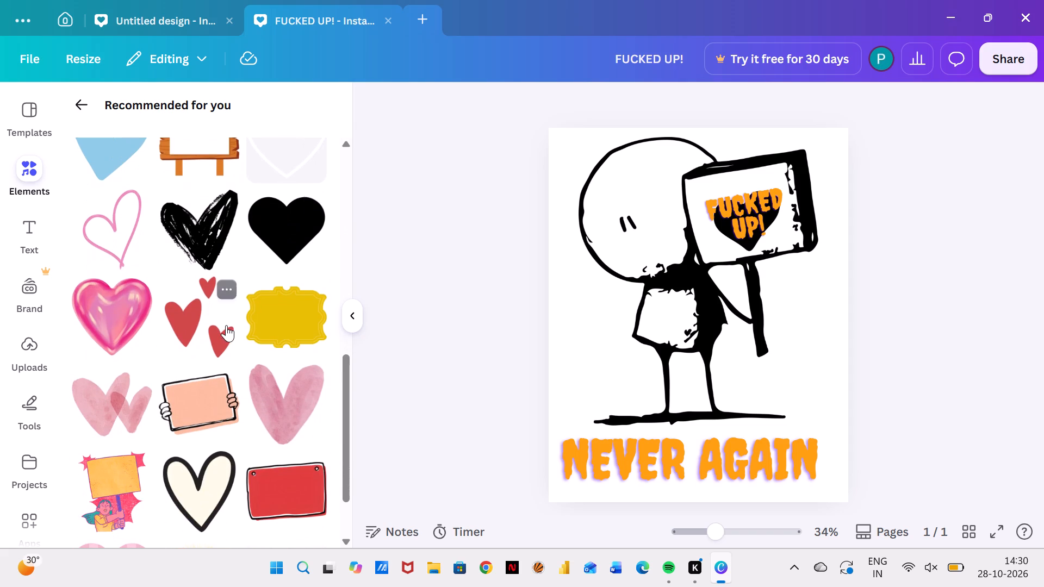
pyautogui.scroll(-1, 226, 325)
pyautogui.scroll(4, 226, 325)
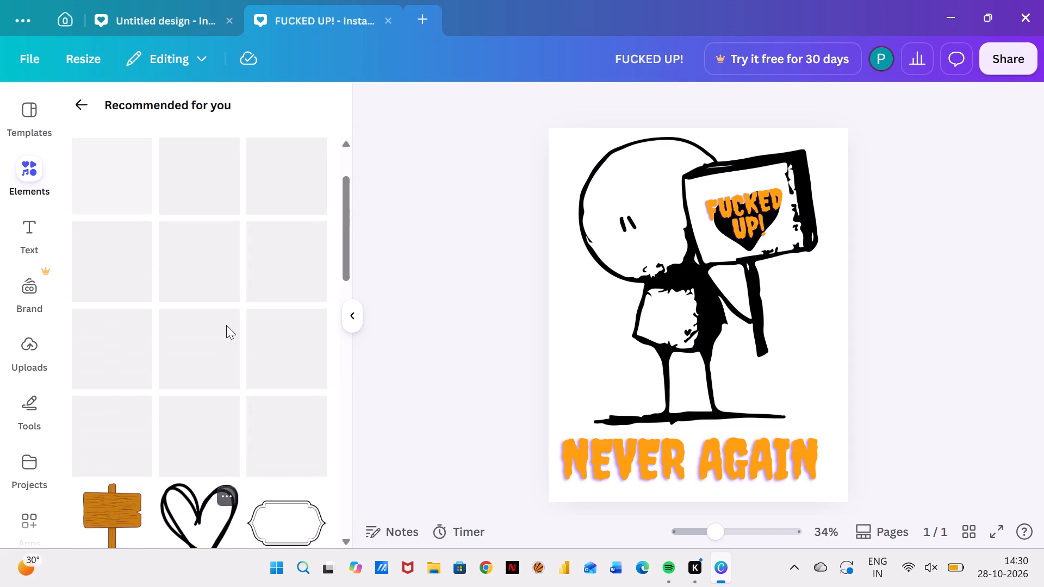
pyautogui.scroll(1, 226, 325)
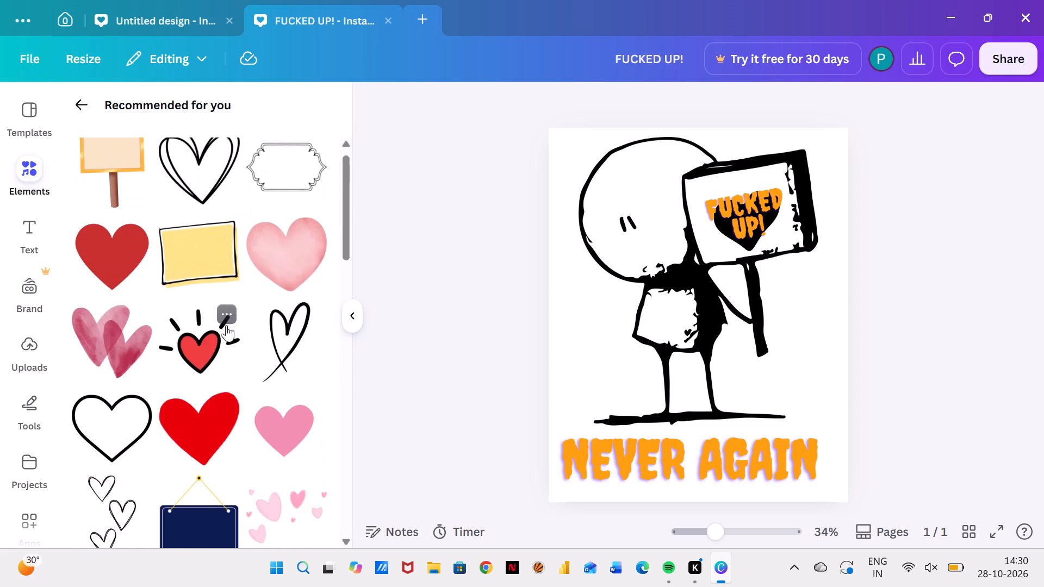
pyautogui.scroll(1, 226, 325)
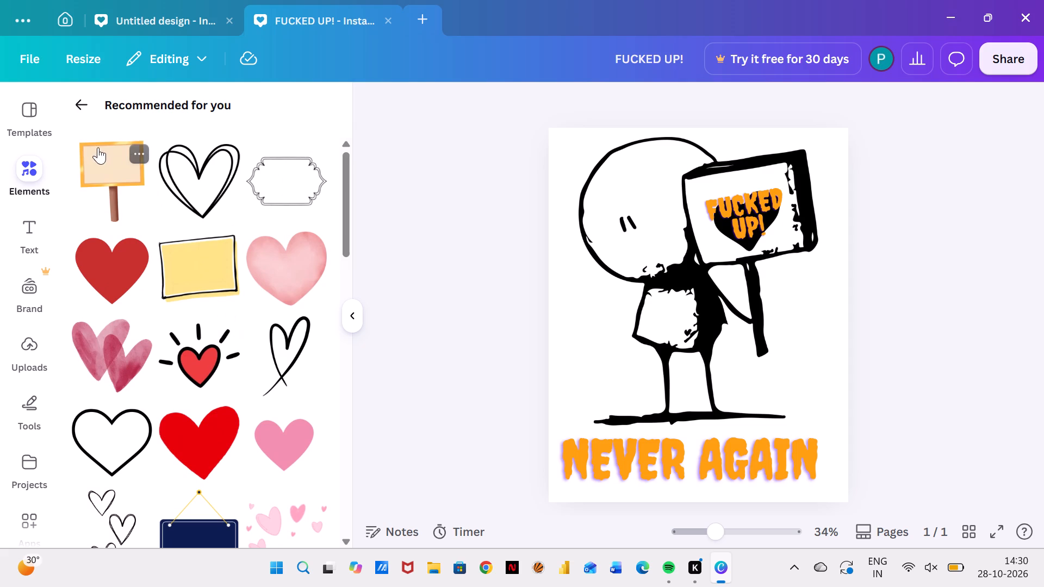
pyautogui.click(75, 105)
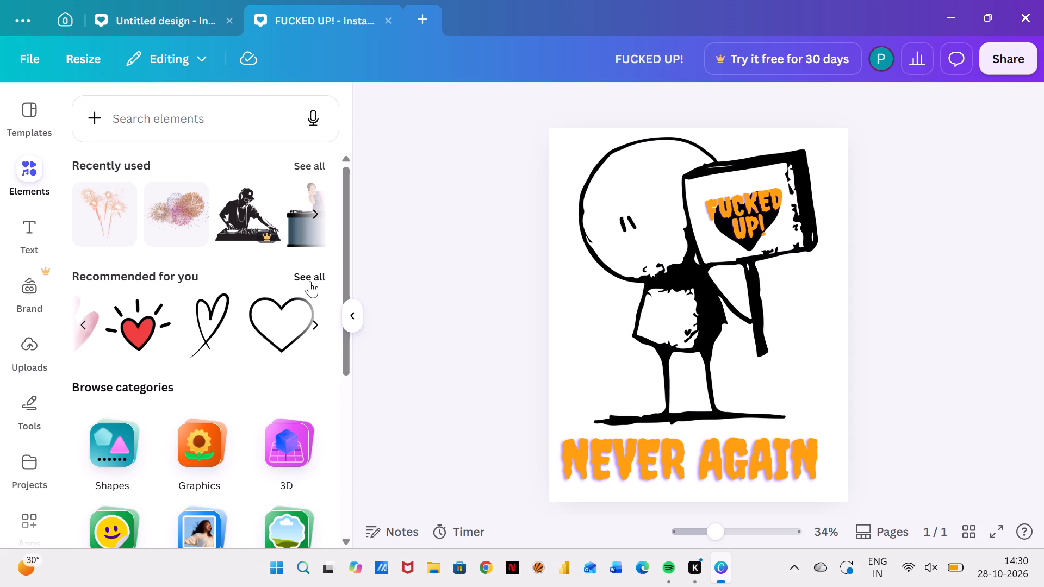
# Look over the elements overview, checking the browse categories and the row of recommended graphics.
pyautogui.scroll(2, 310, 281)
pyautogui.scroll(-1, 215, 357)
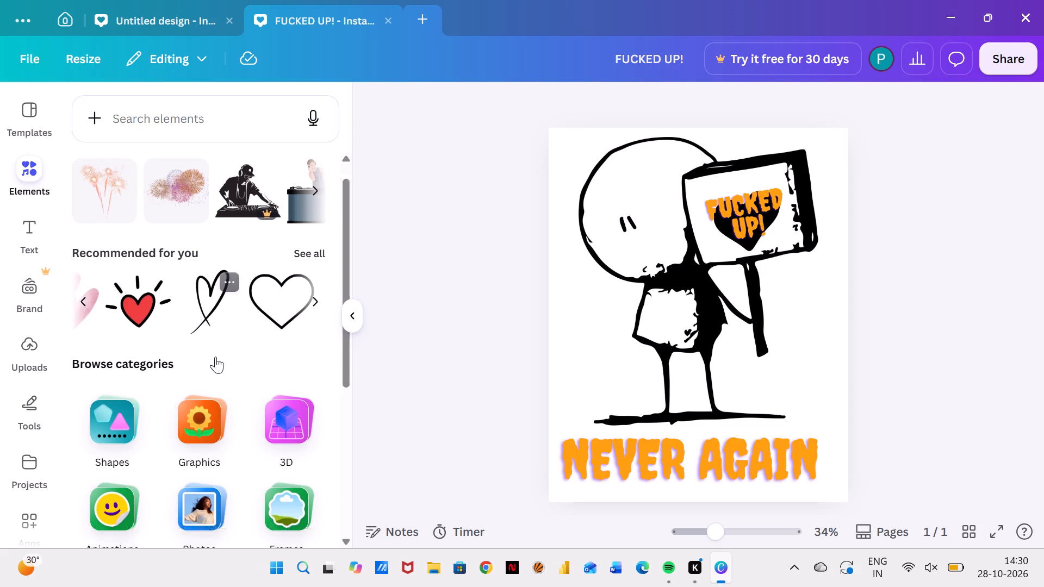
pyautogui.scroll(-1, 215, 357)
pyautogui.scroll(1, 215, 357)
pyautogui.hscroll(2, 198, 354)
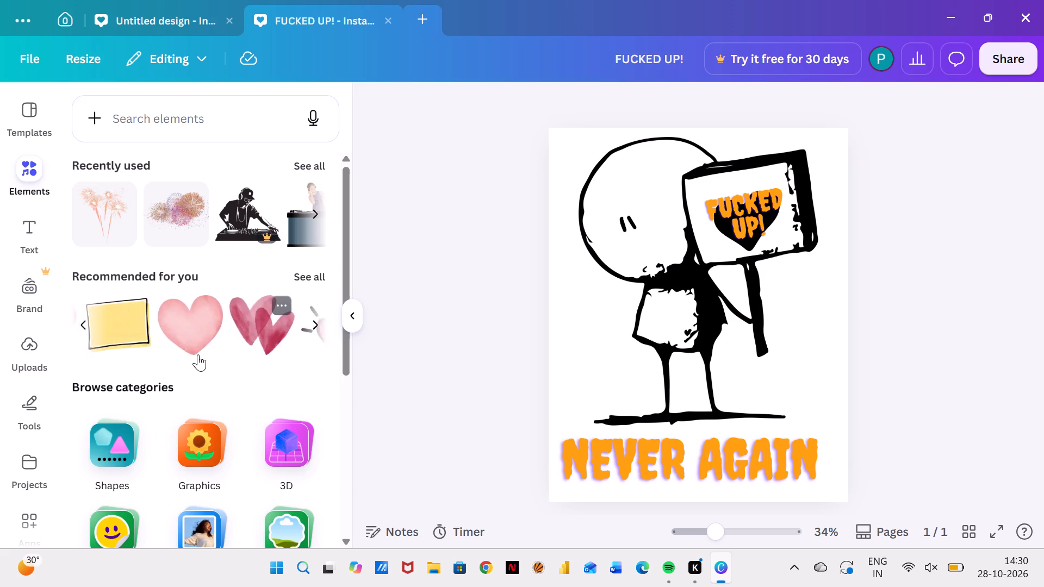
pyautogui.hscroll(8, 198, 354)
# Try to search the elements library for "ele".
pyautogui.click(187, 129)
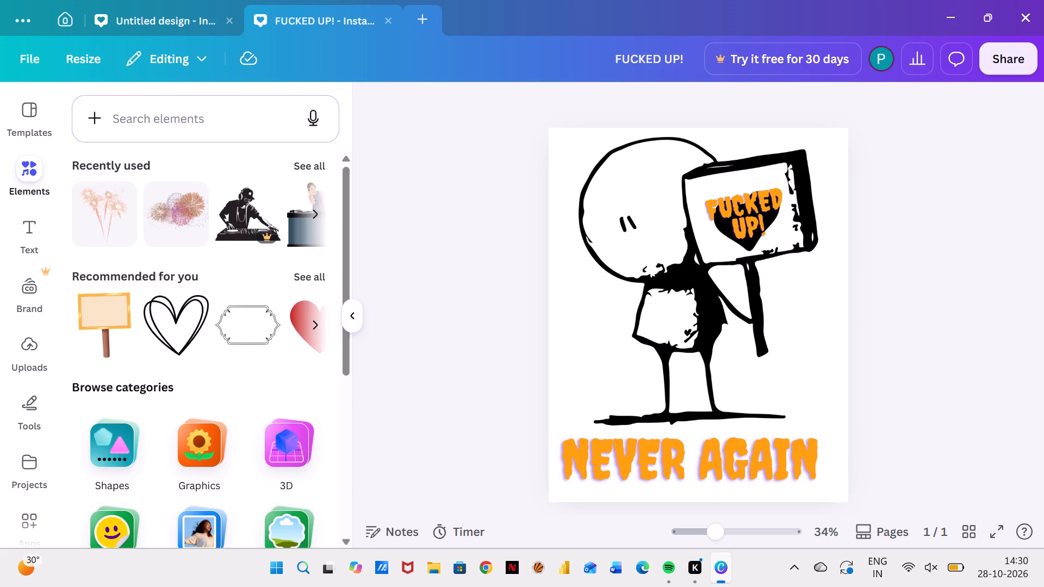
pyautogui.write('el')
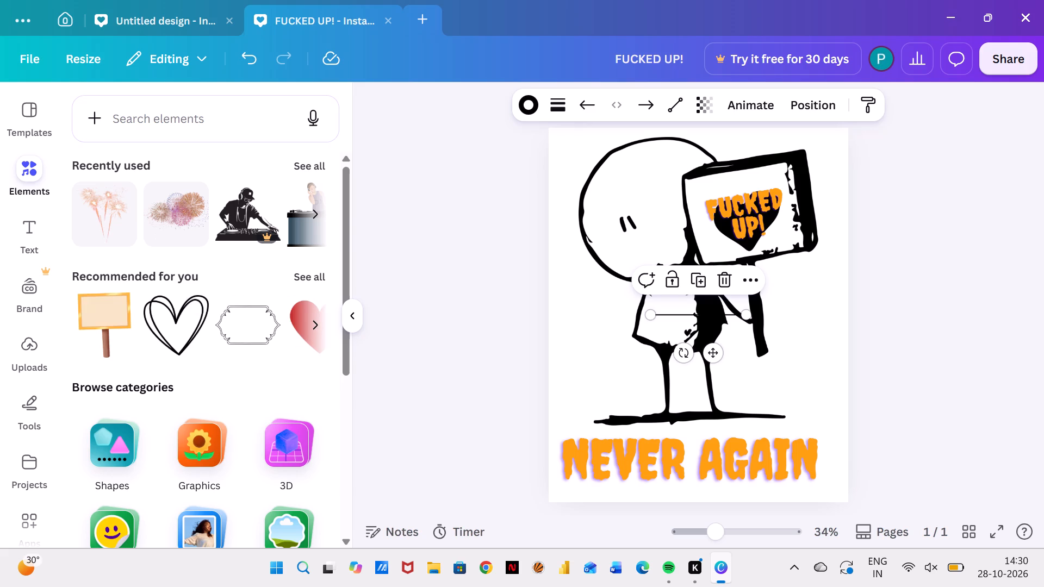
pyautogui.doubleClick(129, 116)
pyautogui.write('ele')
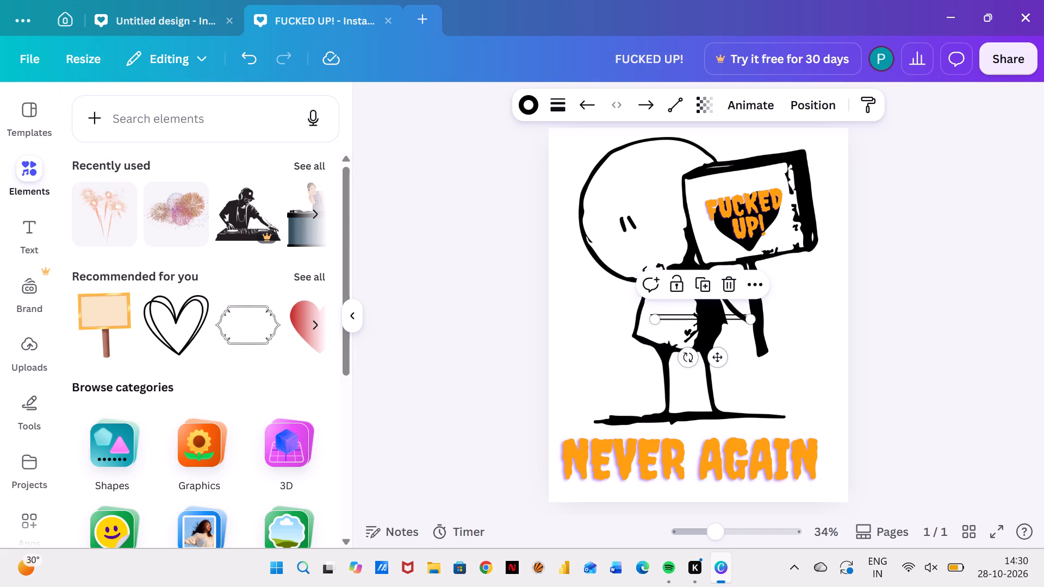
pyautogui.doubleClick(129, 116)
pyautogui.press('e')
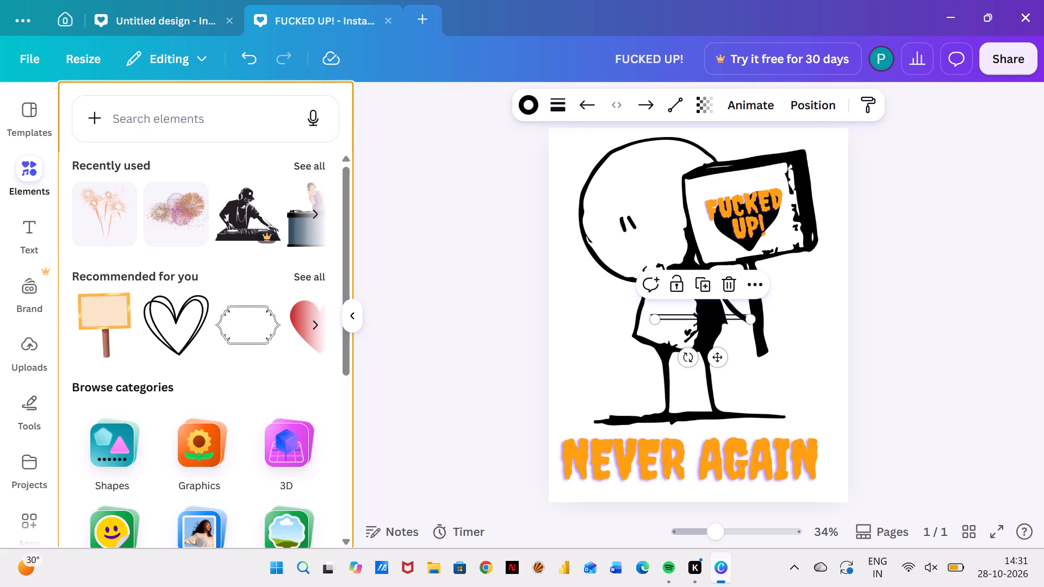
pyautogui.click(157, 123)
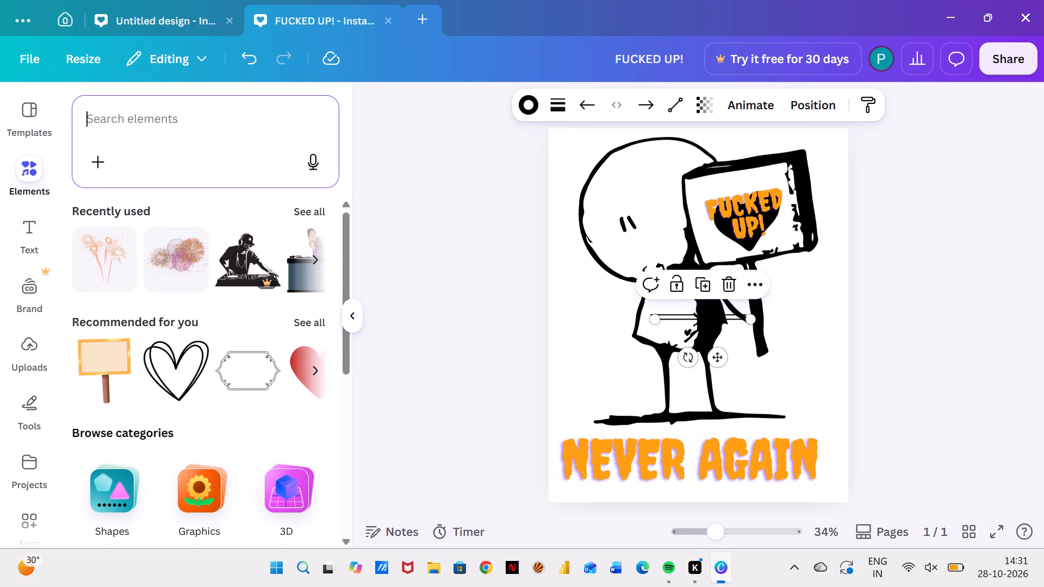
pyautogui.click(124, 130)
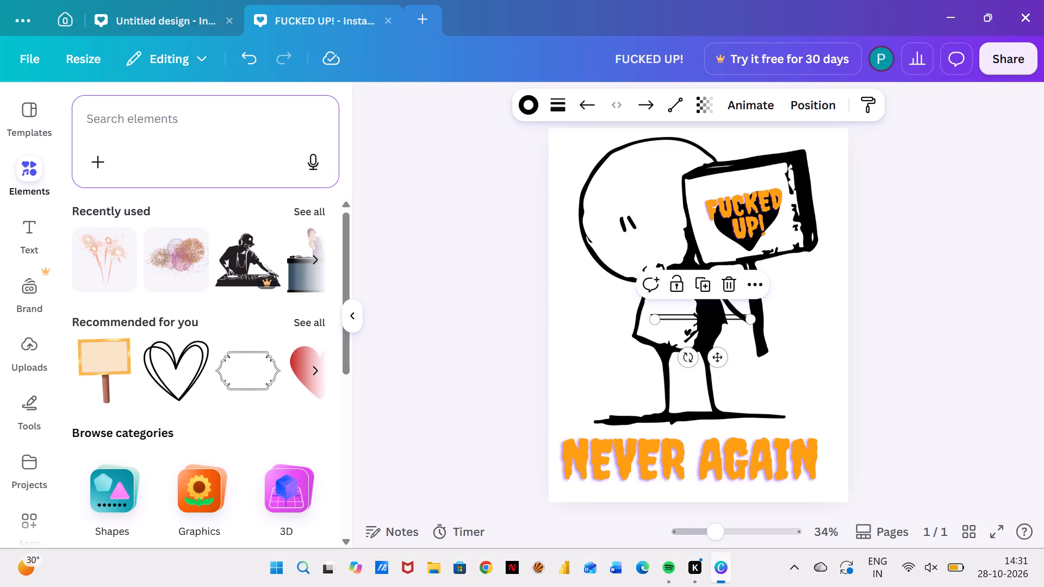
pyautogui.press('e')
pyautogui.doubleClick(124, 130)
pyautogui.moveTo(124, 130); pyautogui.dragTo(277, 184)
pyautogui.click(277, 184)
pyautogui.moveTo(198, 128); pyautogui.dragTo(212, 299)
# Browse the full set of recently used elements, examining the DJ, crowd, fireworks, stage lighting and truss graphics.
pyautogui.click(311, 210)
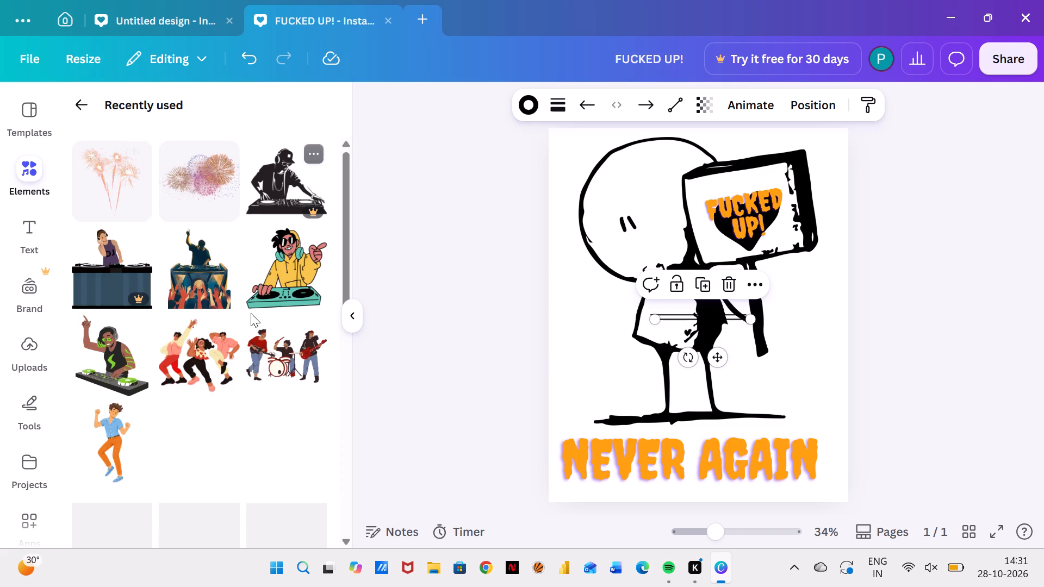
pyautogui.scroll(-1, 244, 323)
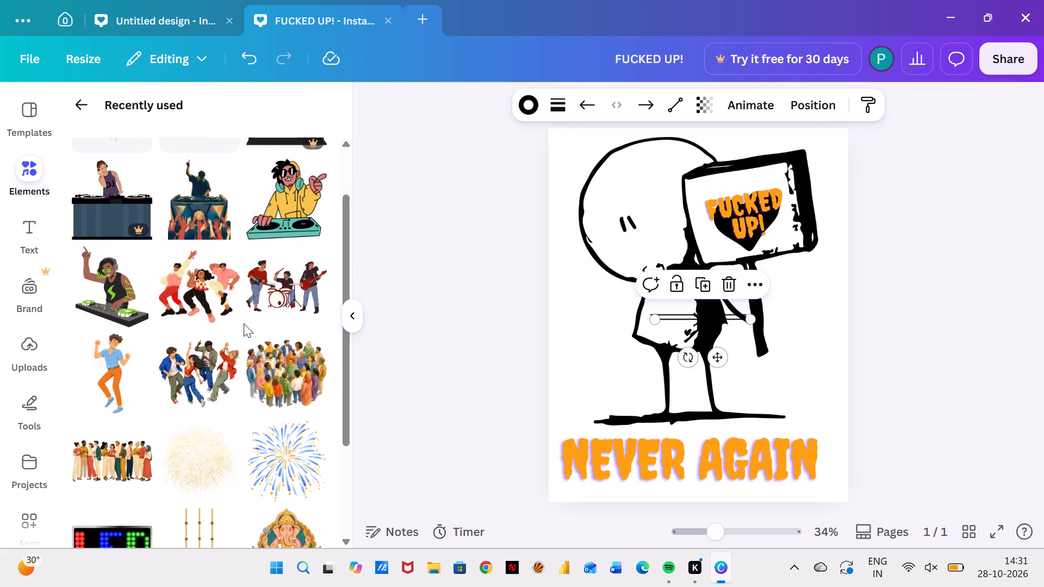
pyautogui.scroll(-3, 244, 323)
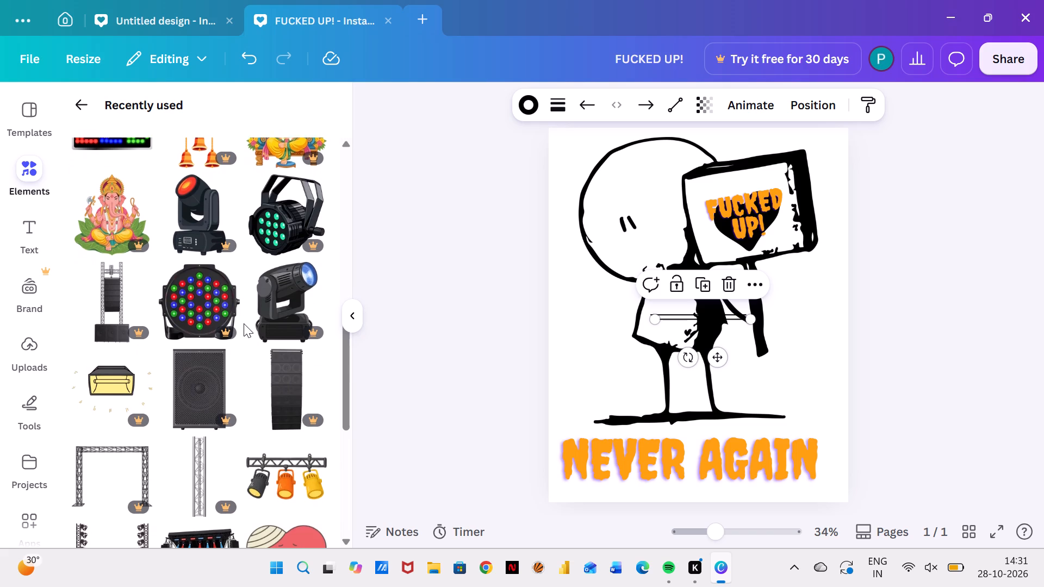
pyautogui.scroll(-2, 244, 323)
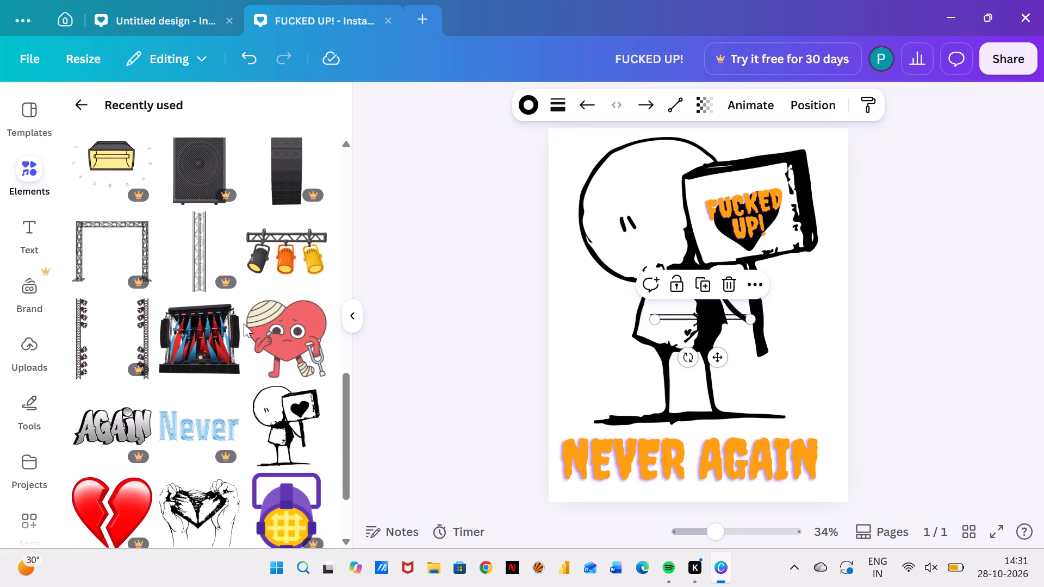
pyautogui.scroll(-2, 244, 323)
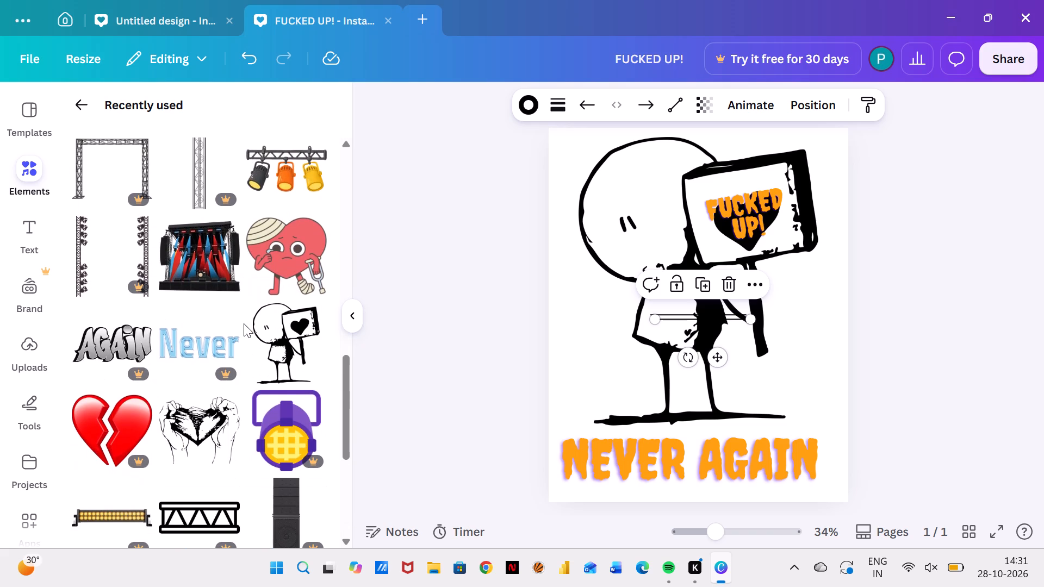
pyautogui.scroll(-1, 244, 323)
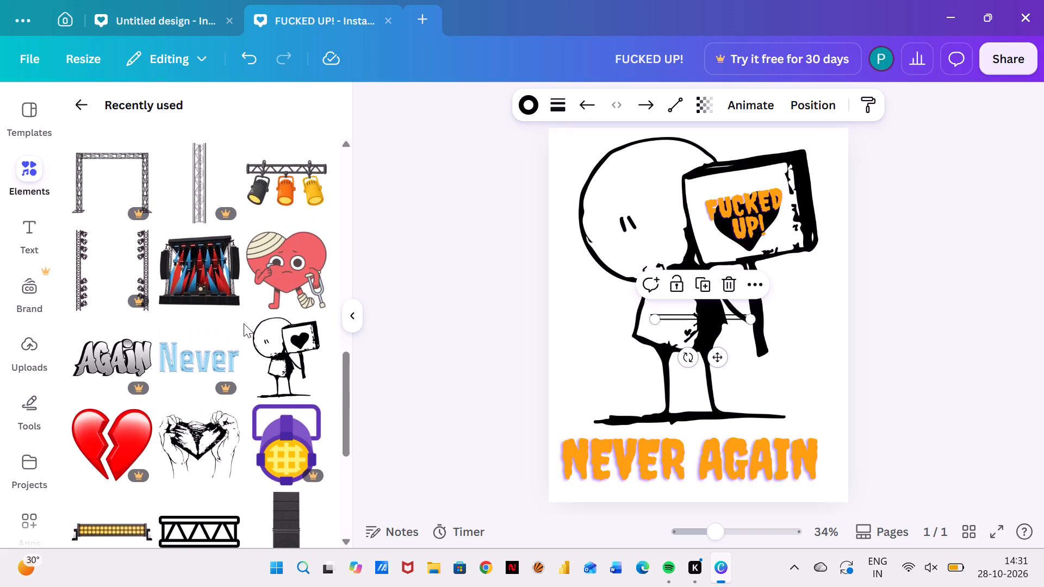
pyautogui.scroll(-4, 244, 323)
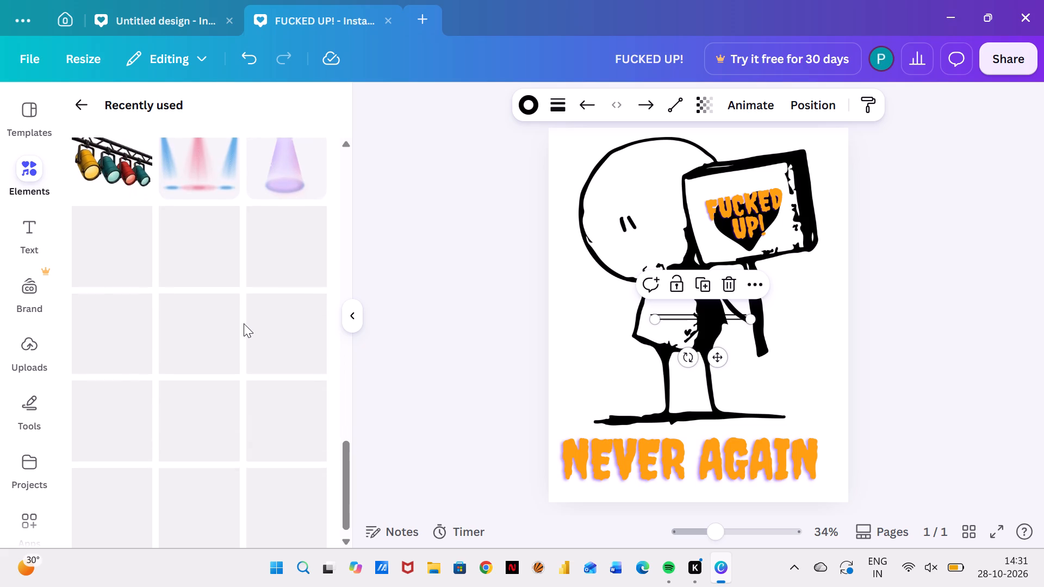
pyautogui.scroll(11, 244, 323)
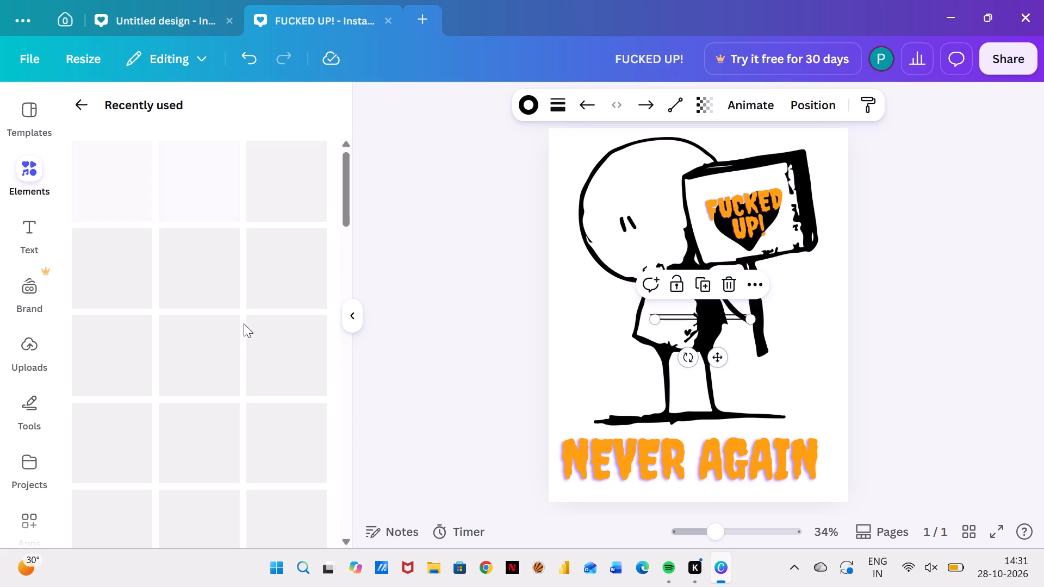
pyautogui.scroll(2, 244, 323)
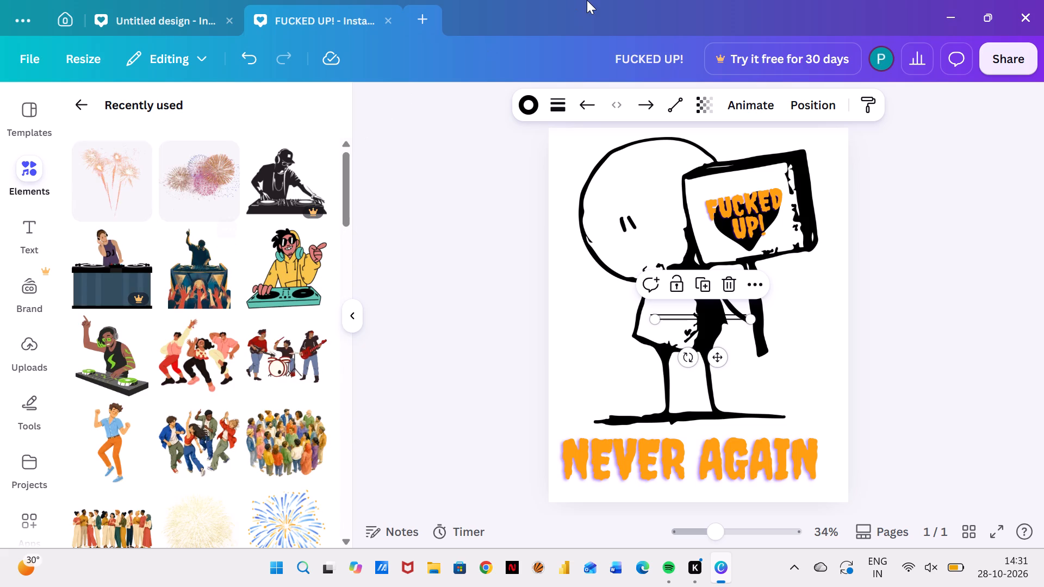
# Create a new blank Animated Social Media design at 1080 × 1080 px.
pyautogui.click(422, 15)
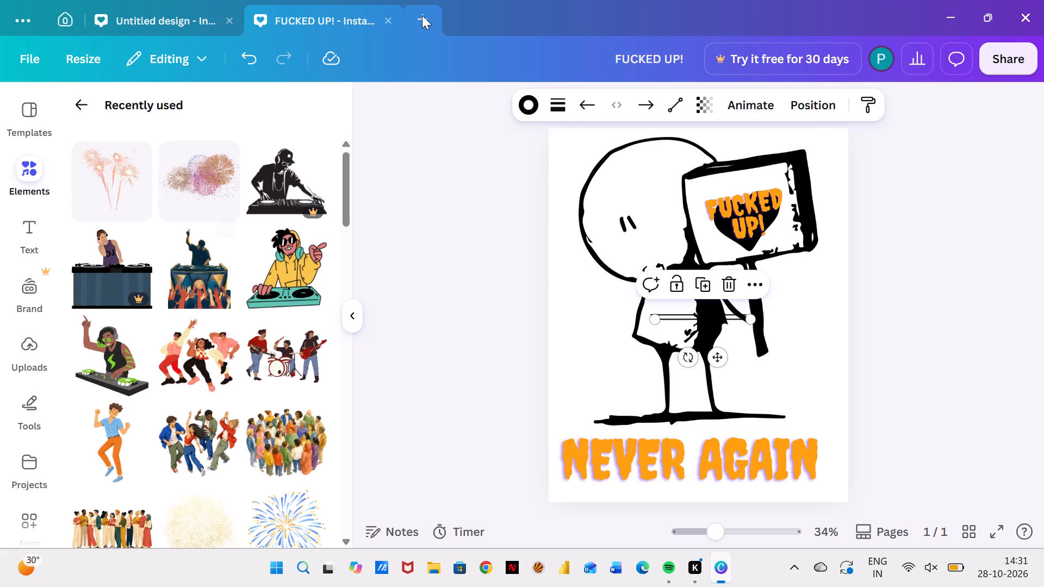
pyautogui.click(422, 18)
pyautogui.moveTo(422, 18); pyautogui.dragTo(244, 12)
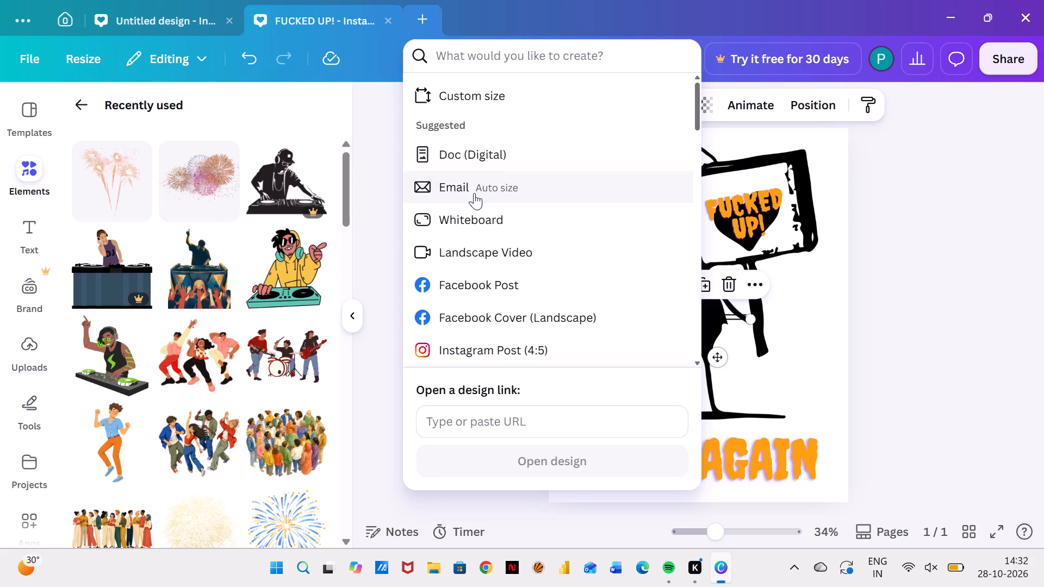
pyautogui.scroll(-4, 495, 268)
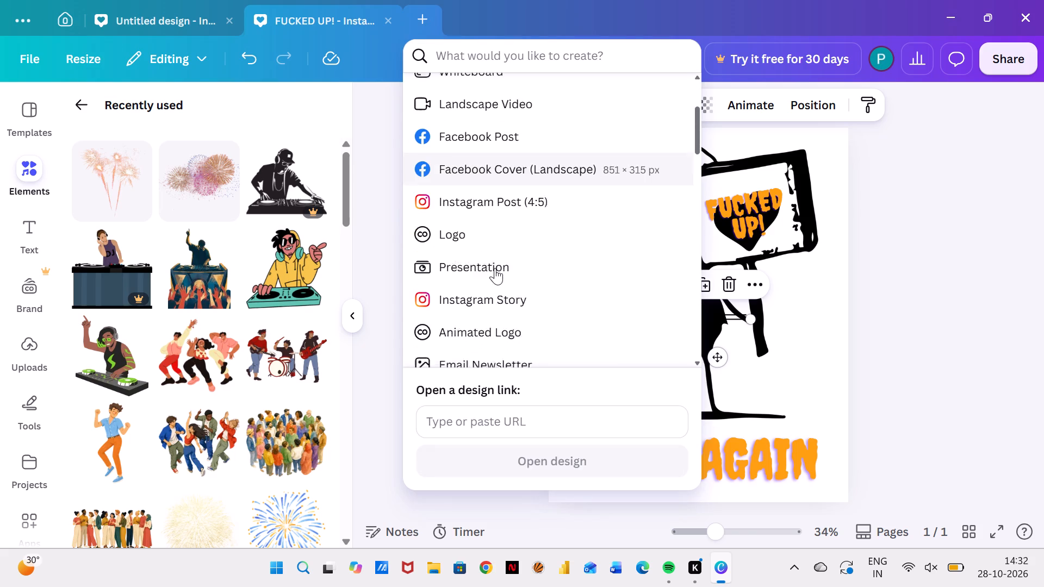
pyautogui.scroll(-1, 495, 268)
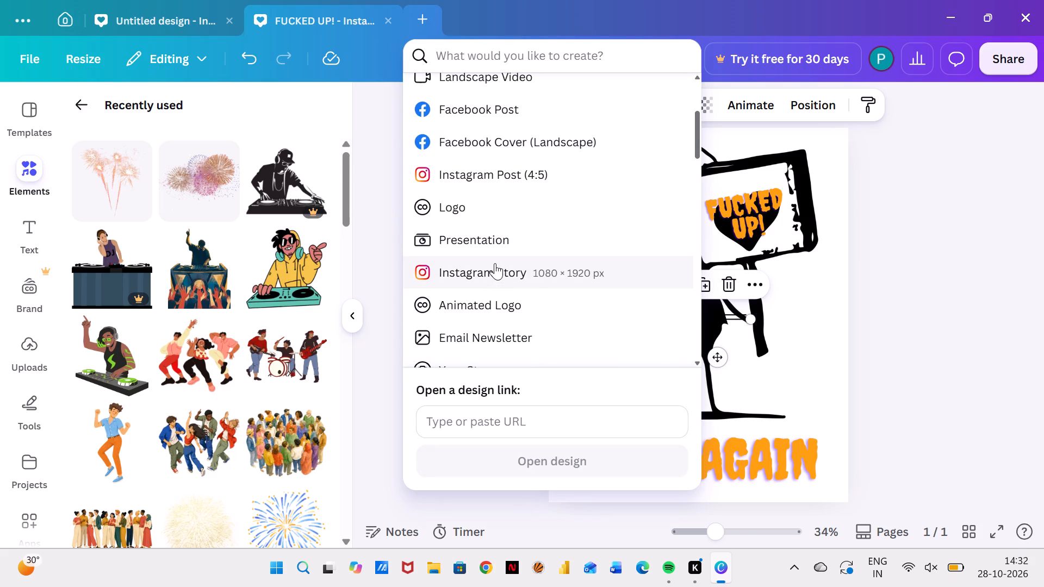
pyautogui.scroll(-1, 495, 263)
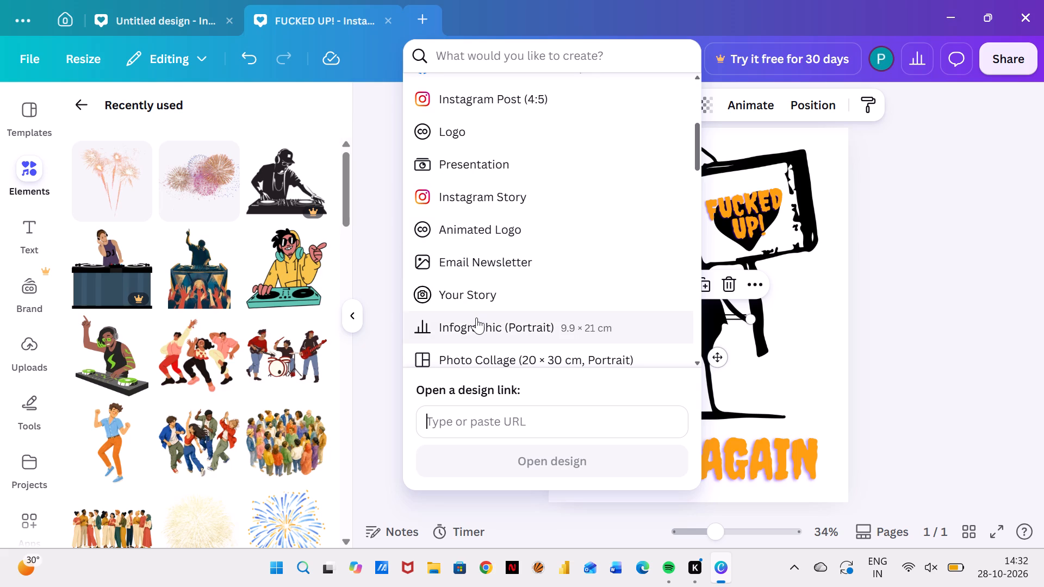
pyautogui.scroll(-2, 476, 317)
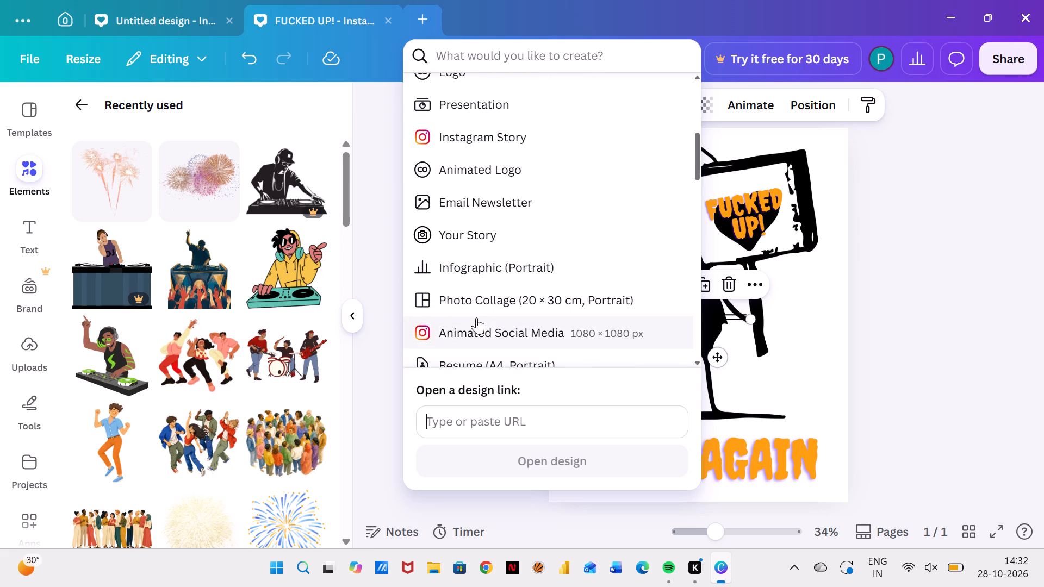
pyautogui.scroll(-1, 476, 317)
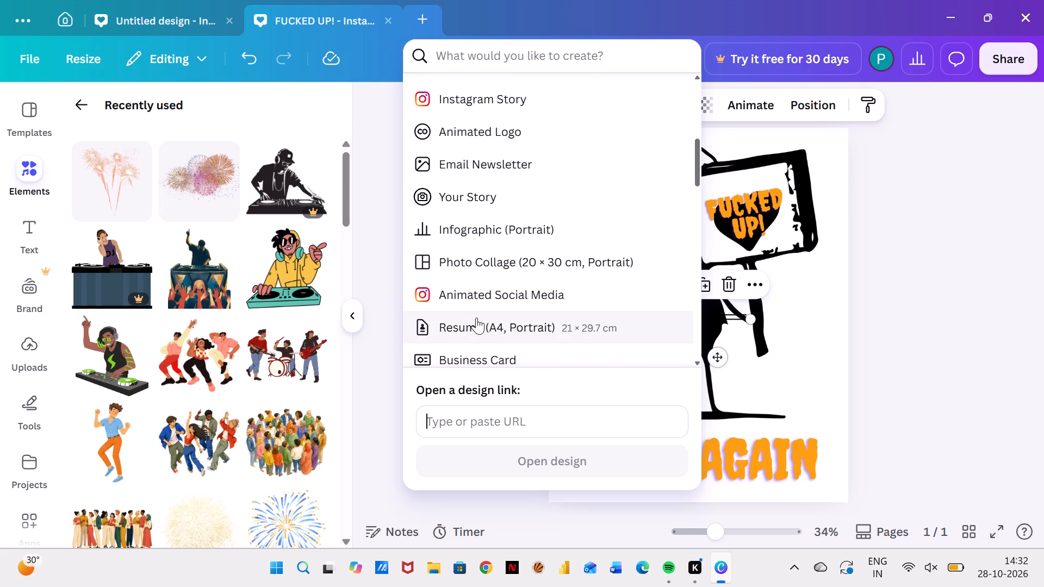
pyautogui.click(476, 295)
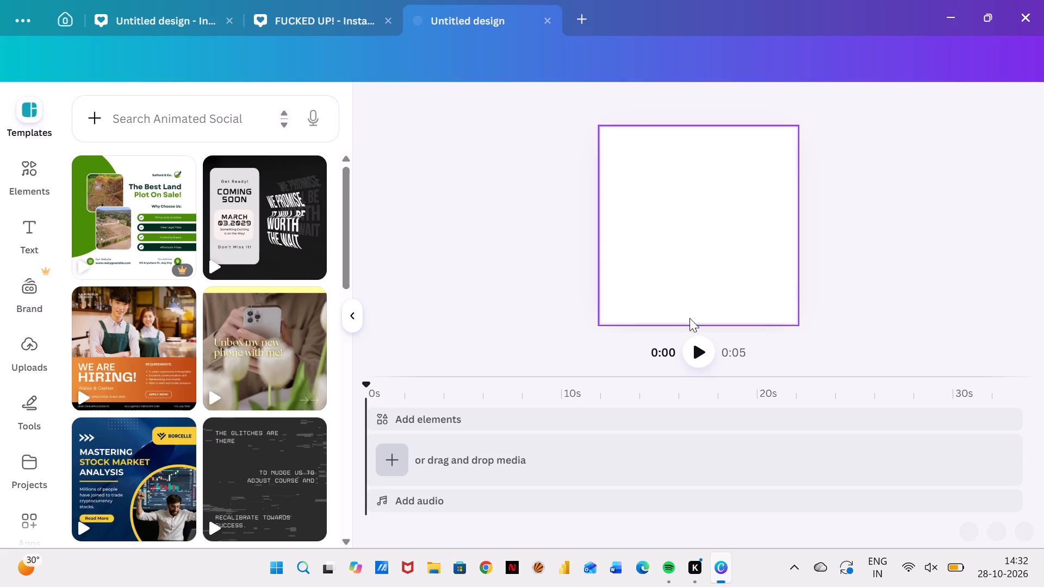
# Play the blank animated design's timeline briefly and pause it.
pyautogui.click(692, 341)
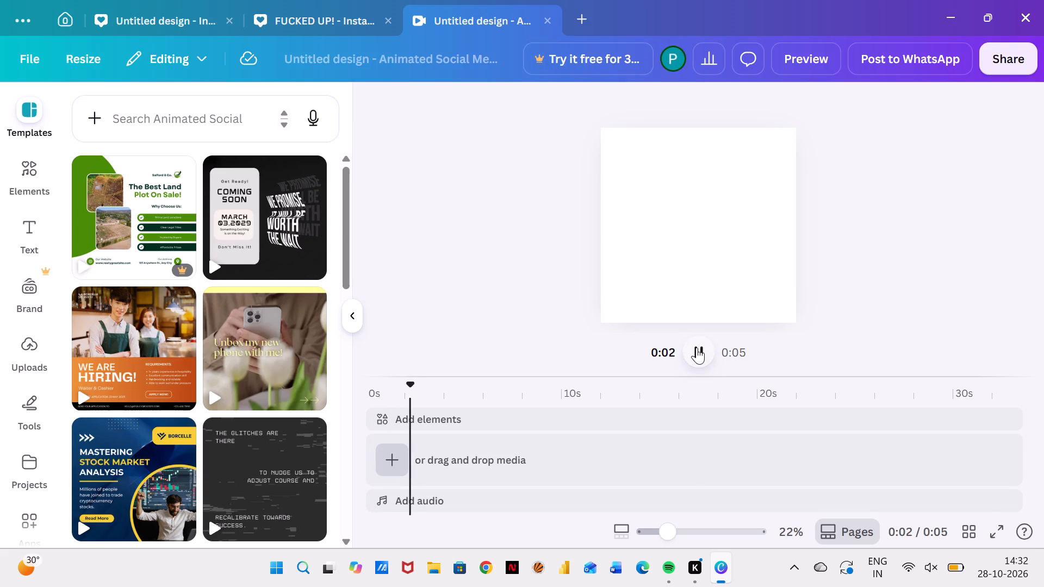
pyautogui.click(697, 347)
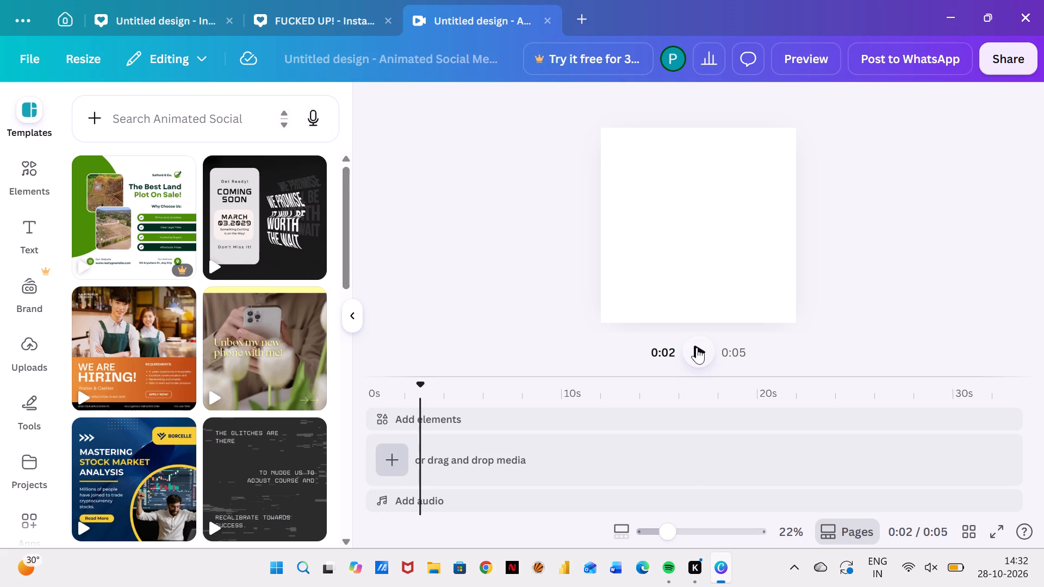
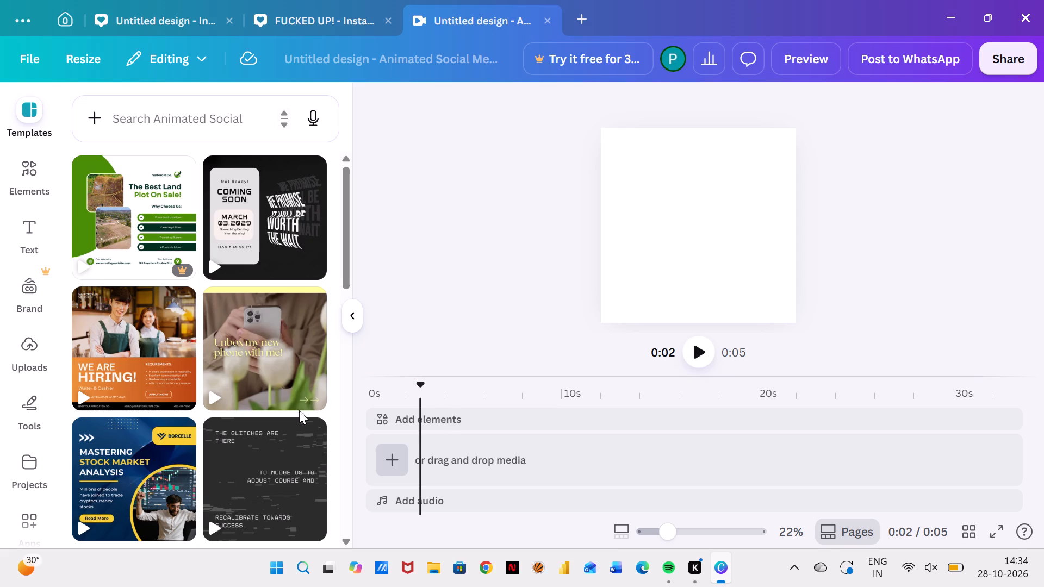
# Add the uploaded photo of the man in the white sweatshirt and black trousers to the blank design.
pyautogui.scroll(3, 228, 372)
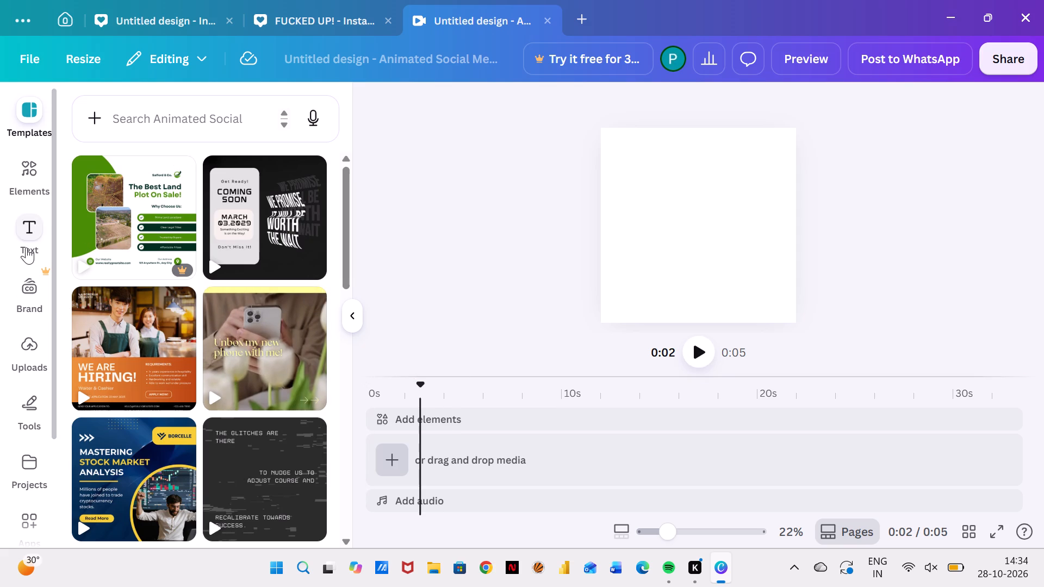
pyautogui.scroll(-2, 33, 308)
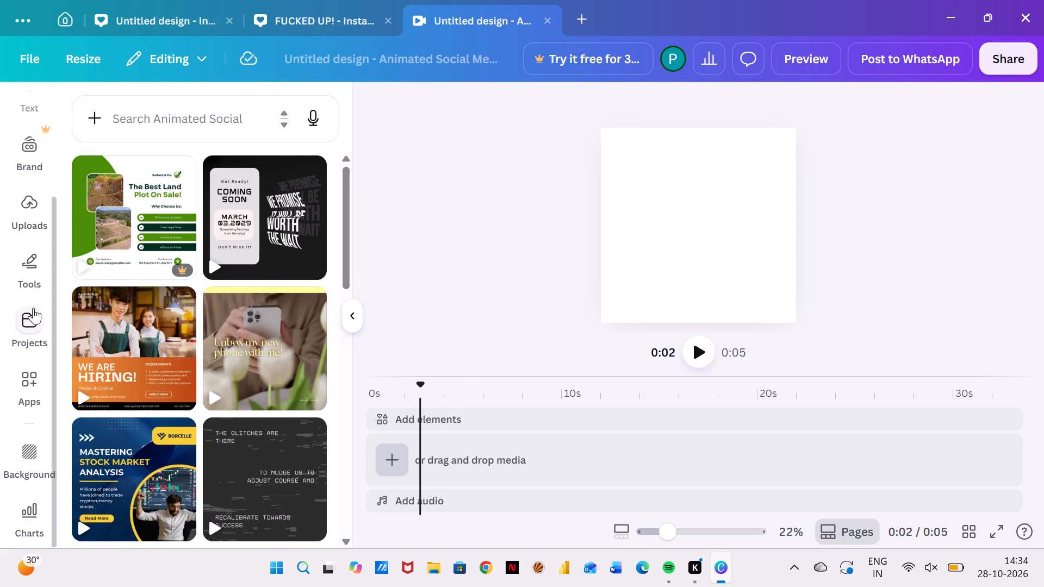
pyautogui.scroll(1, 33, 308)
pyautogui.click(32, 311)
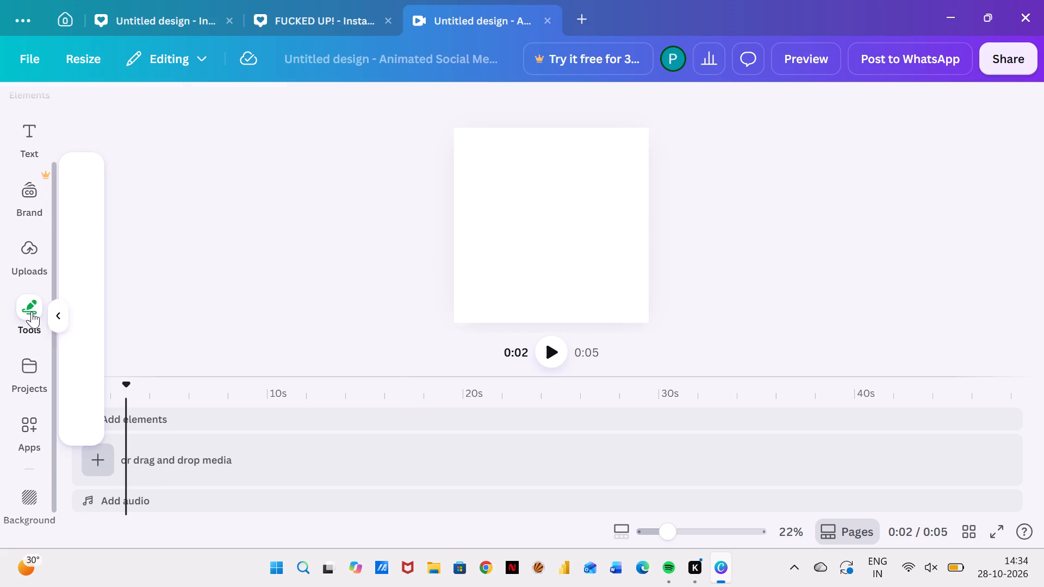
pyautogui.click(36, 256)
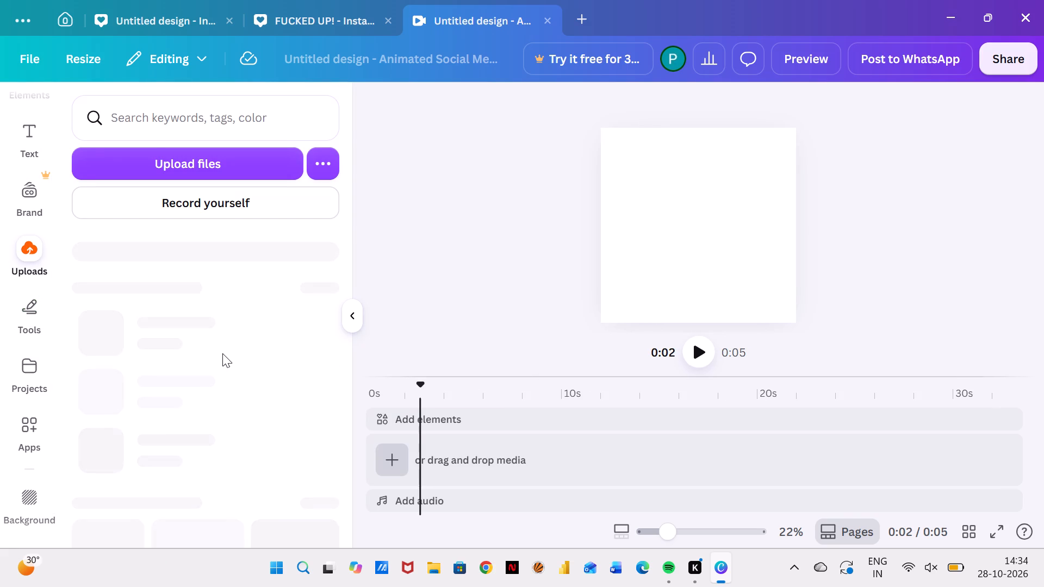
pyautogui.scroll(-1, 222, 353)
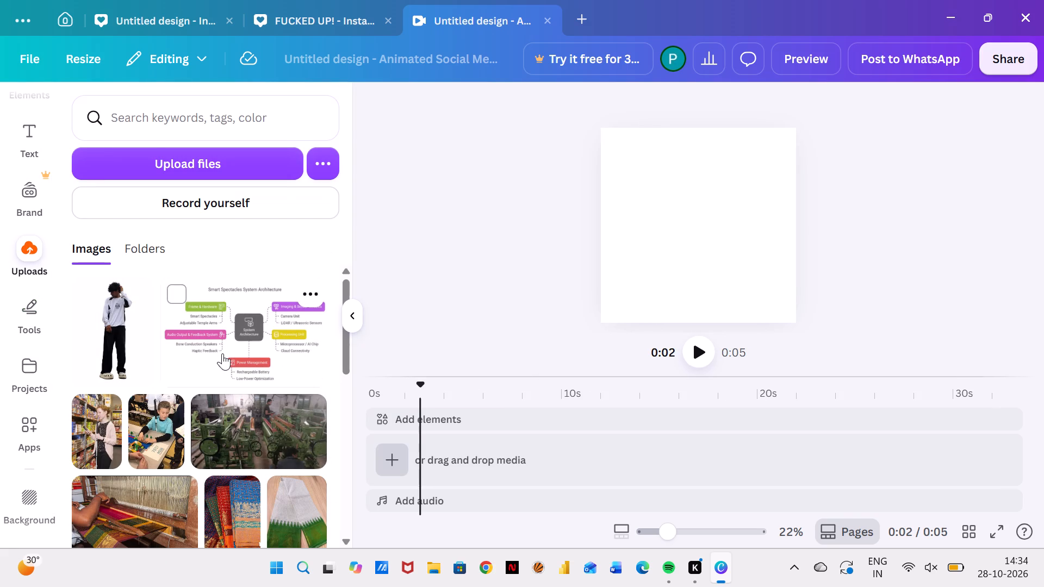
pyautogui.scroll(-6, 222, 353)
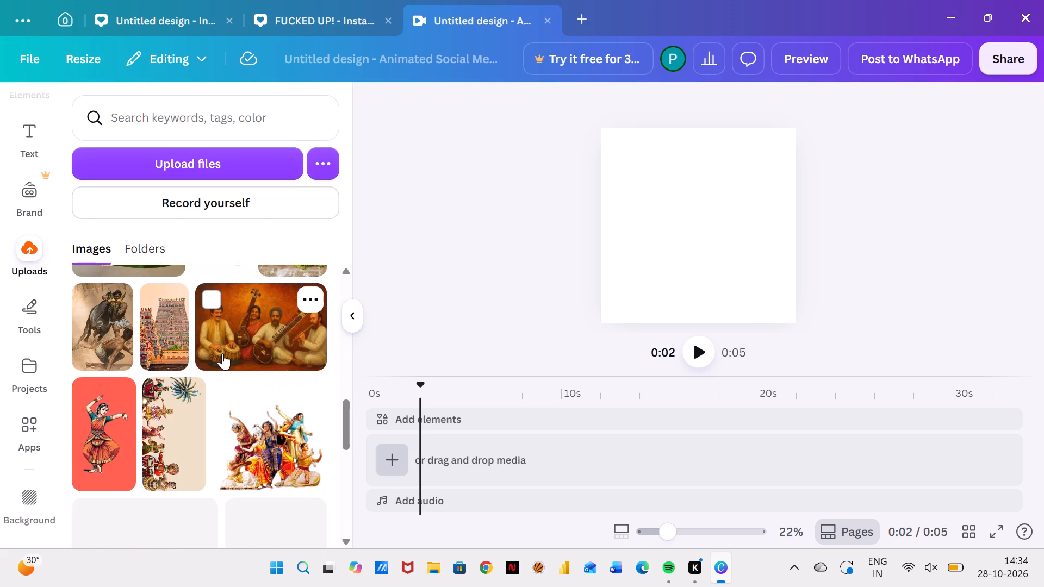
pyautogui.scroll(4, 222, 353)
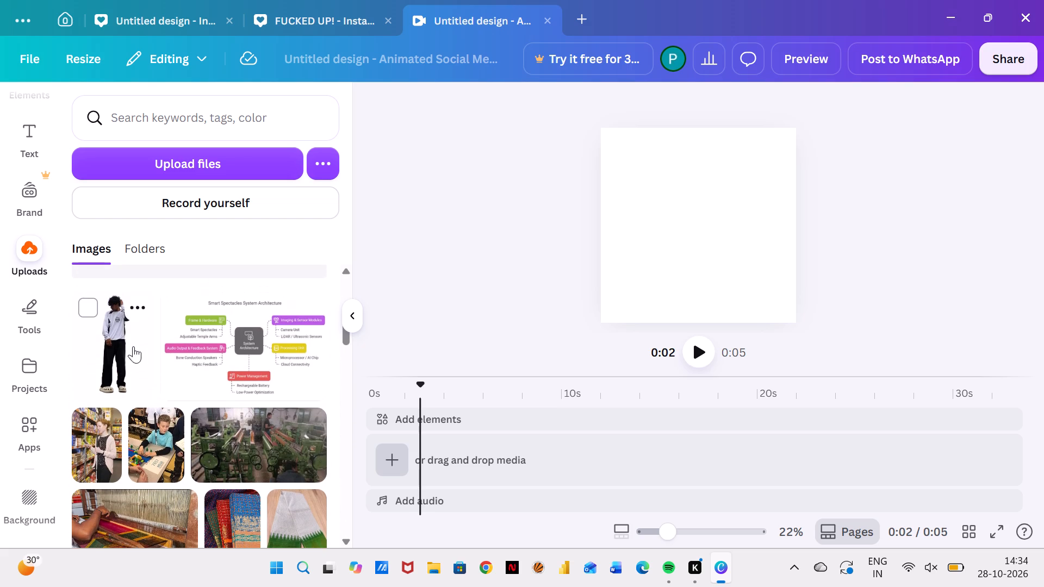
pyautogui.click(116, 342)
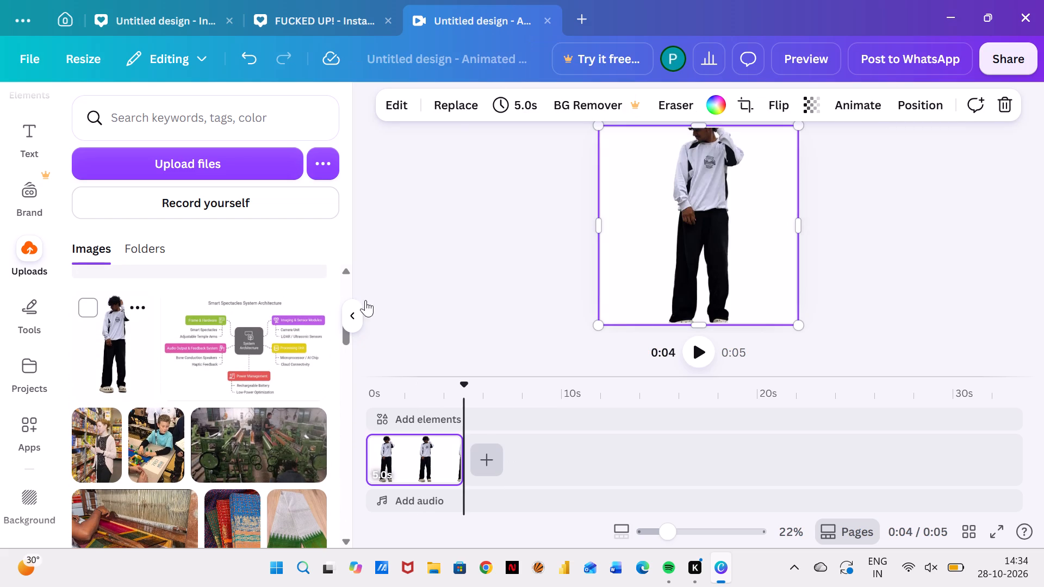
# Play the timeline to preview the newly added photo.
pyautogui.scroll(1, 719, 294)
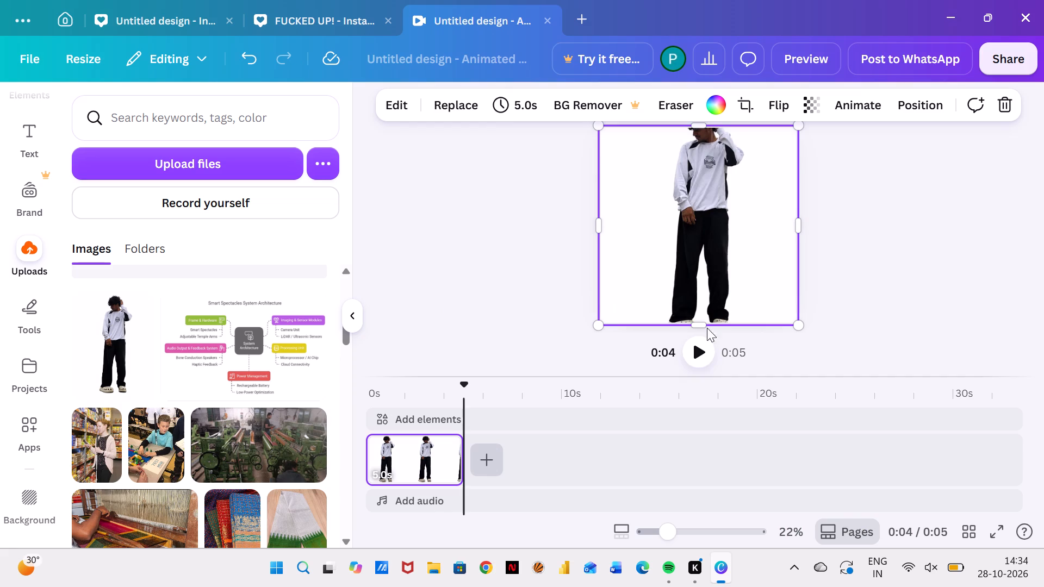
pyautogui.click(699, 347)
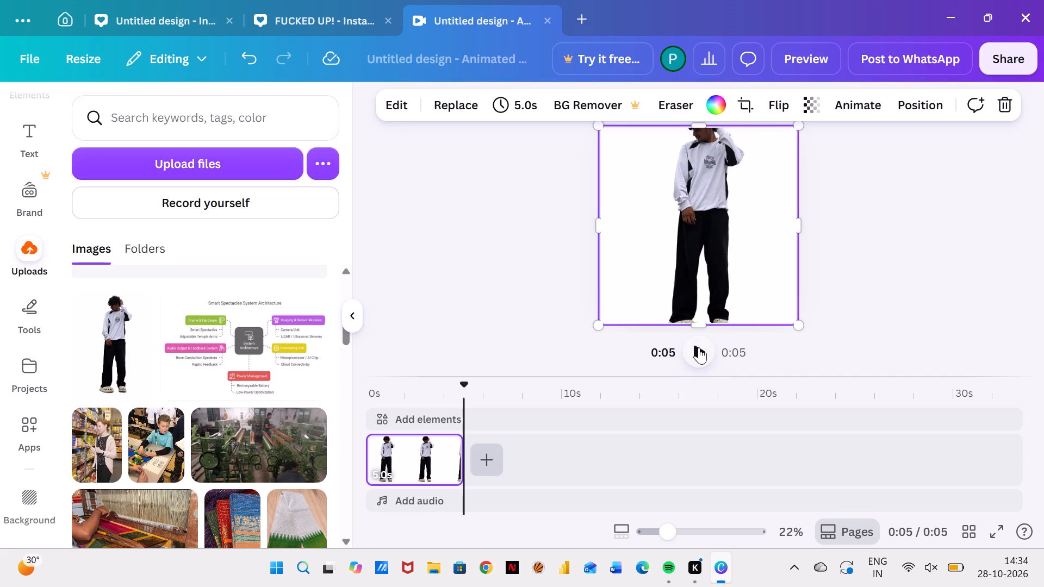
pyautogui.click(699, 347)
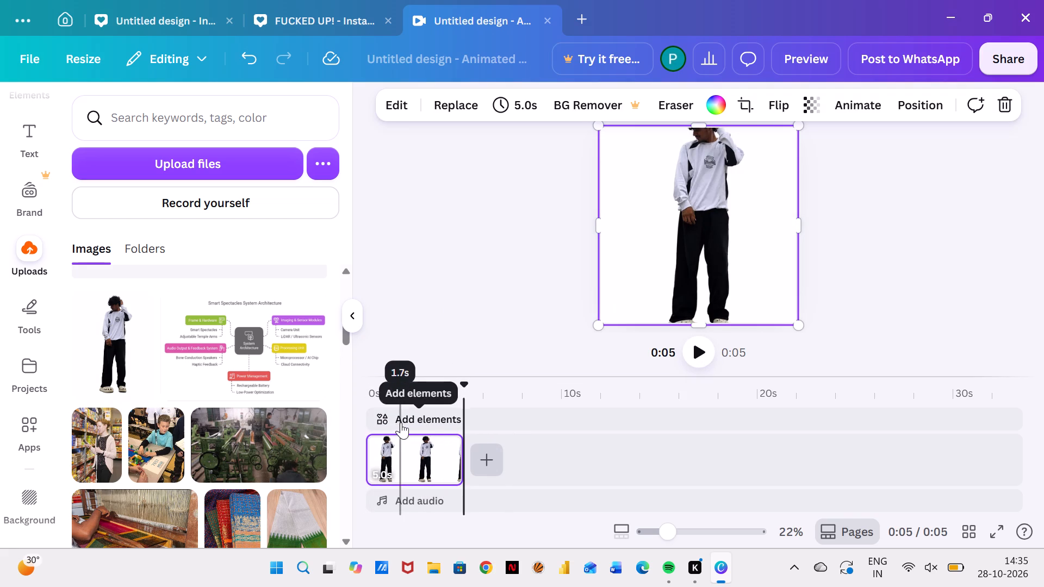
# Add the black location pin graphic from the featured elements and shift its clip to the start of the timeline.
pyautogui.click(385, 422)
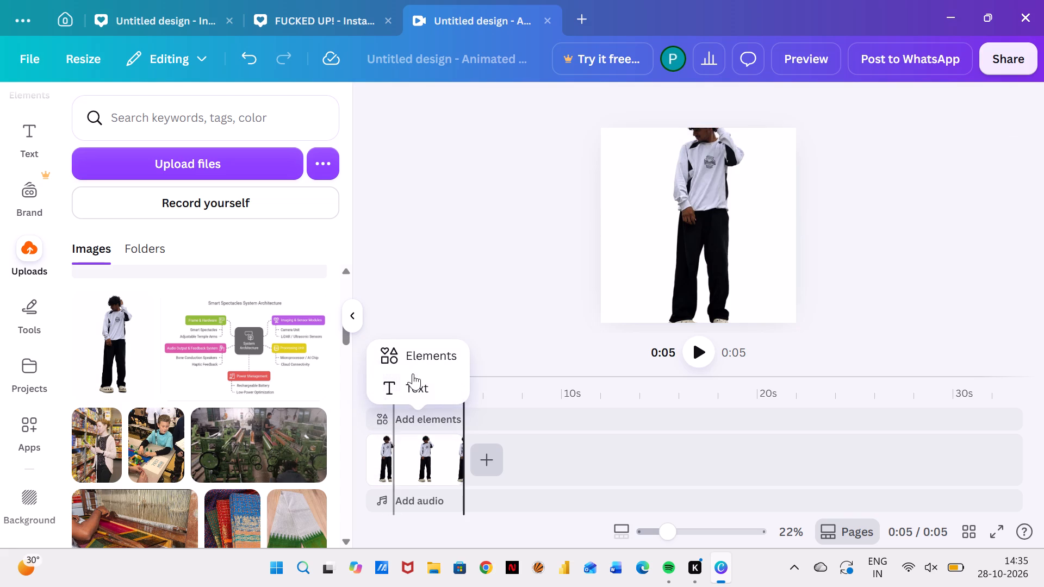
pyautogui.click(419, 355)
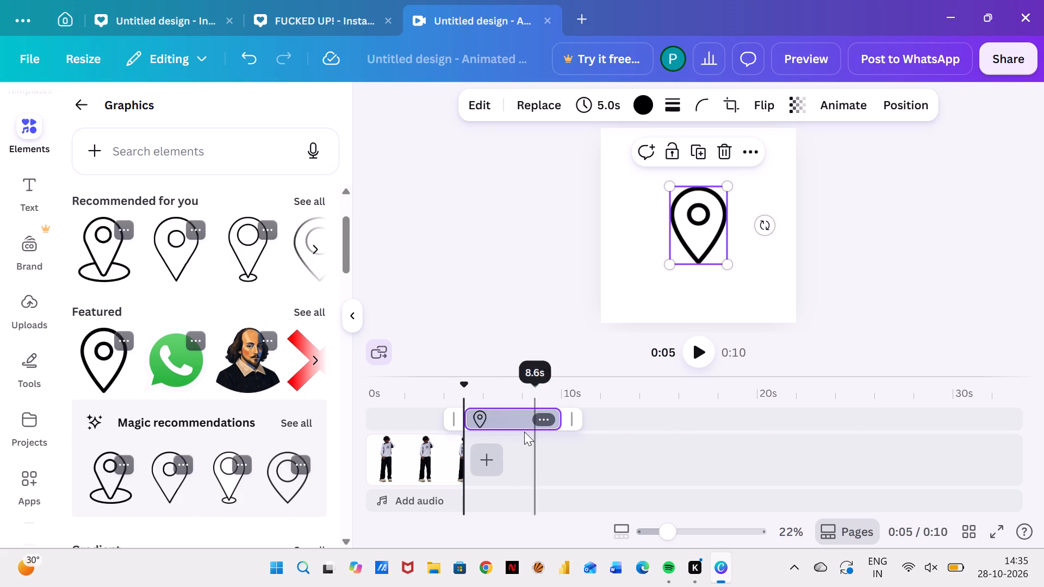
pyautogui.moveTo(495, 421); pyautogui.dragTo(463, 421)
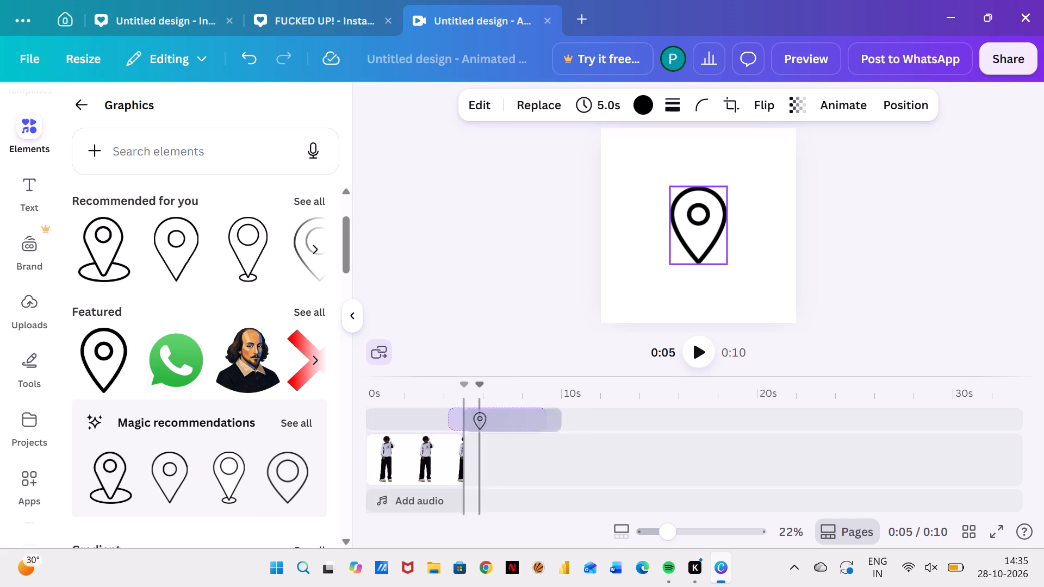
pyautogui.moveTo(463, 421); pyautogui.dragTo(395, 420)
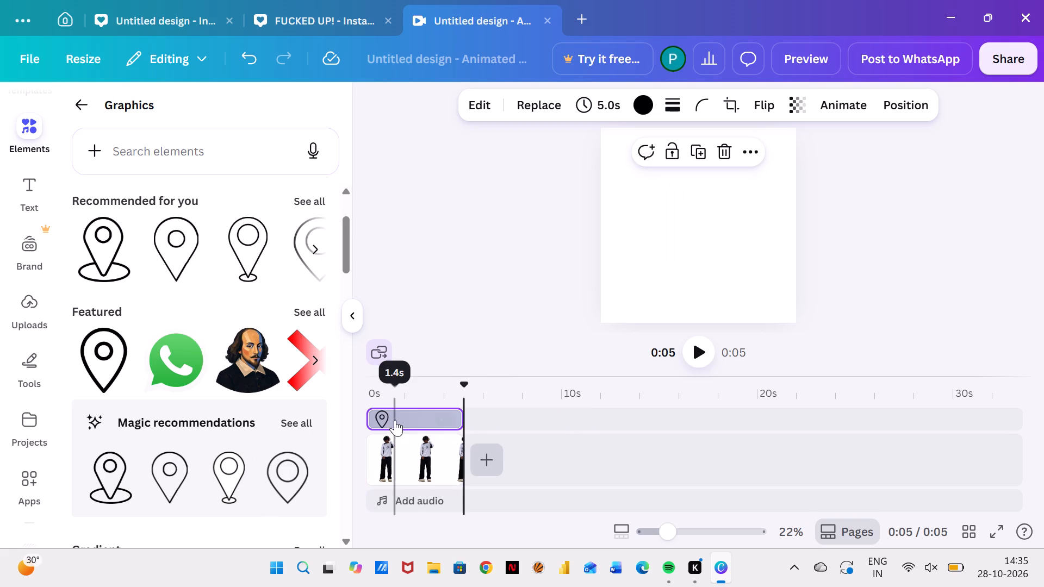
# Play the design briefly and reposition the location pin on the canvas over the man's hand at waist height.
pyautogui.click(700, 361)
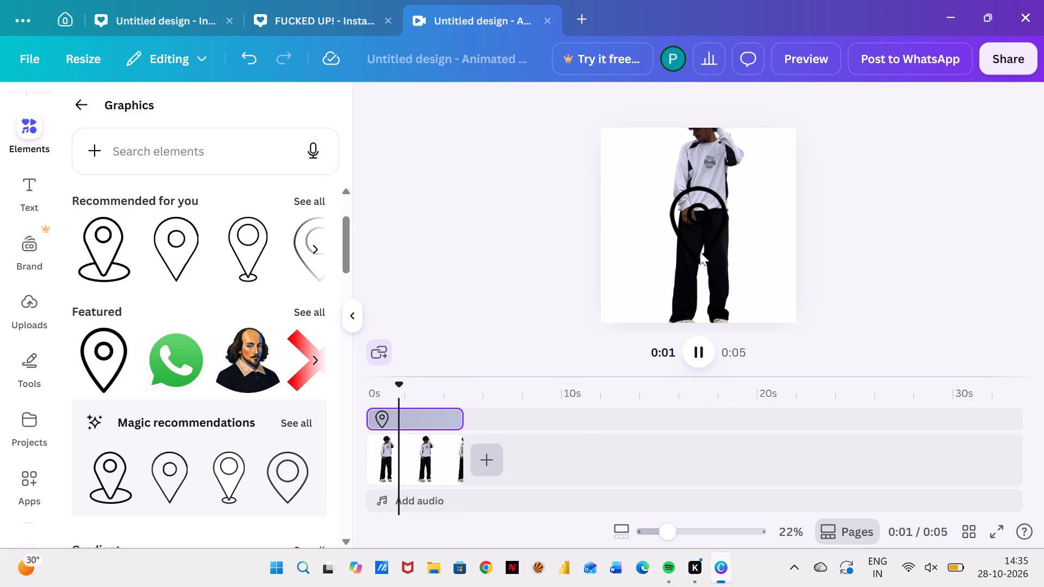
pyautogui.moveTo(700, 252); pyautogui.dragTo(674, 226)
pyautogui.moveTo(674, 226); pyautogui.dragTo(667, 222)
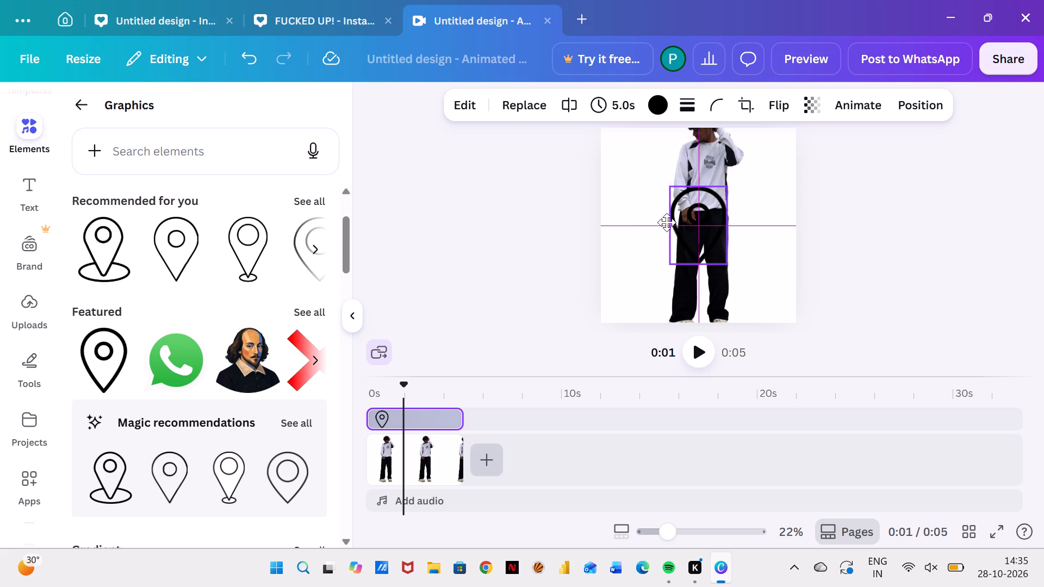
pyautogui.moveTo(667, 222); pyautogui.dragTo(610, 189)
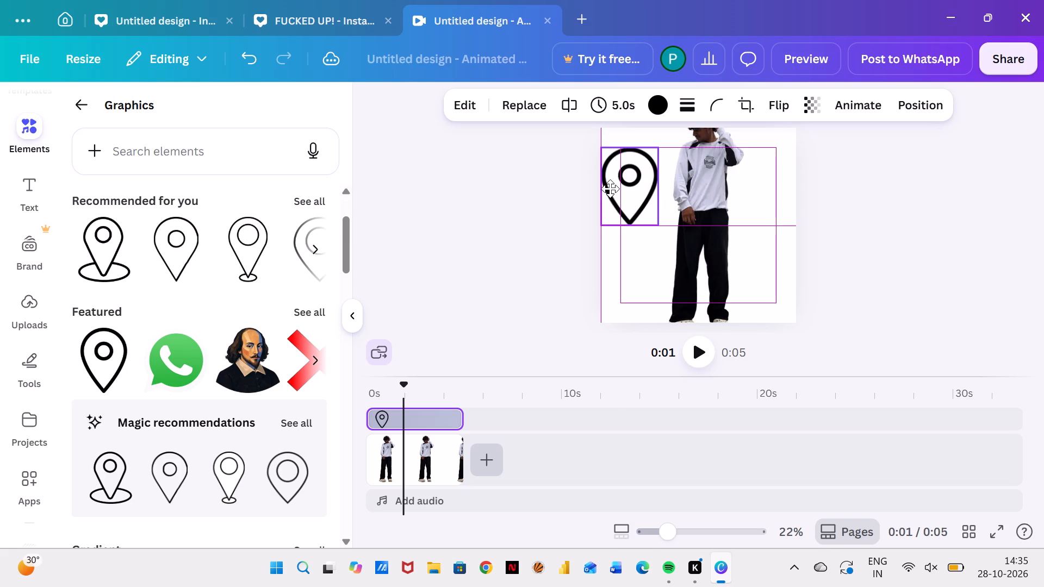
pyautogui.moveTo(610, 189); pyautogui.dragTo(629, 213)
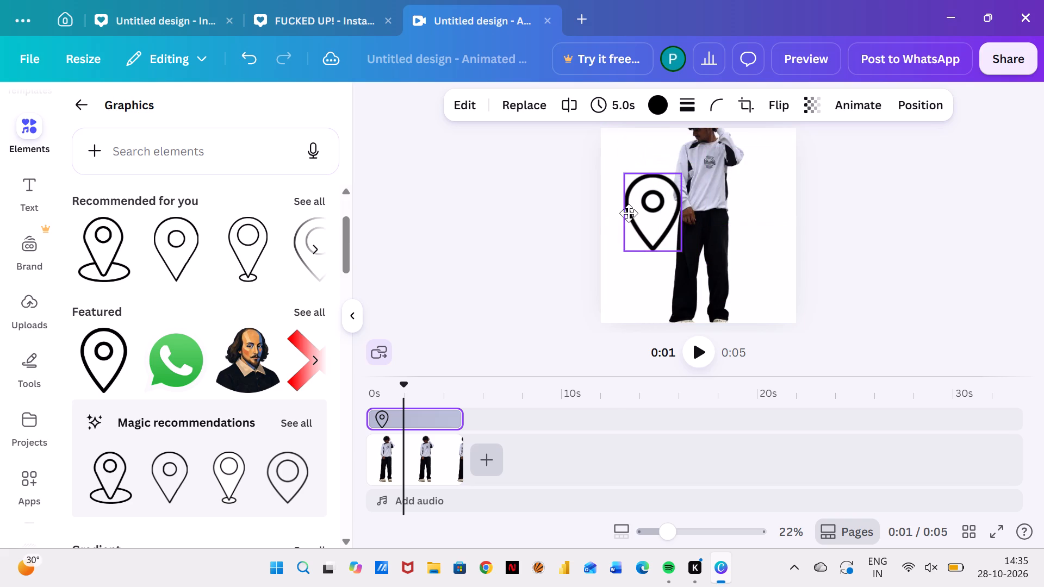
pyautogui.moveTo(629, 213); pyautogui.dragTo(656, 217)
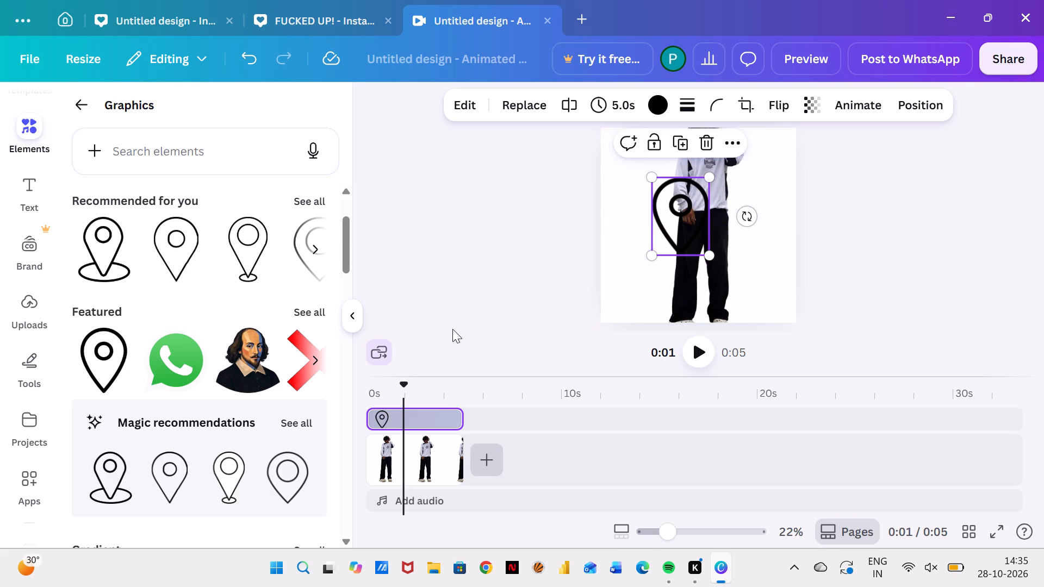
# Trim both ends of the location pin's timeline clip to a 1.5 s duration, starting about 1.5 s in.
pyautogui.click(397, 415)
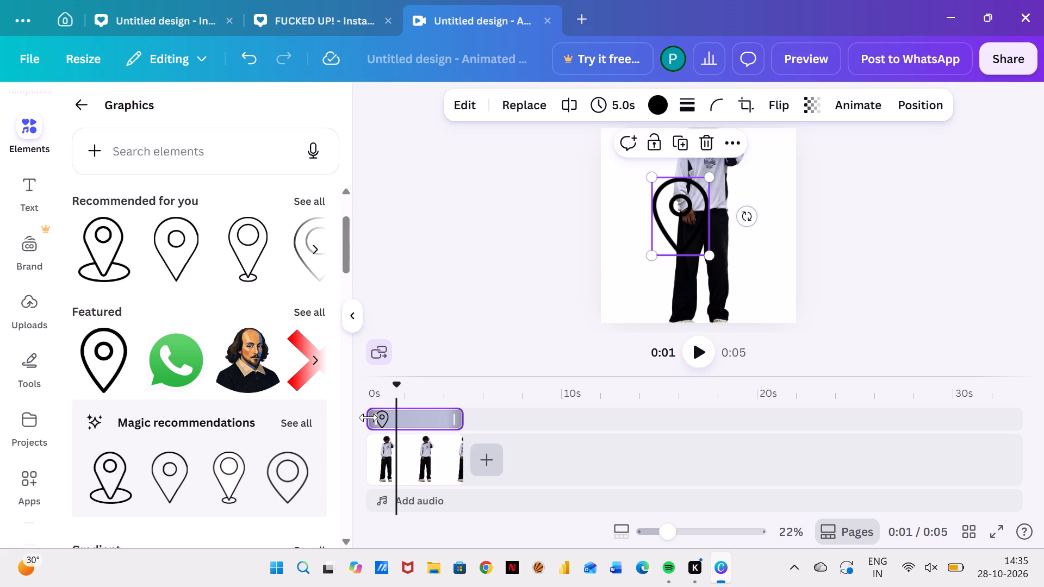
pyautogui.moveTo(369, 417); pyautogui.dragTo(402, 419)
pyautogui.moveTo(460, 420); pyautogui.dragTo(444, 417)
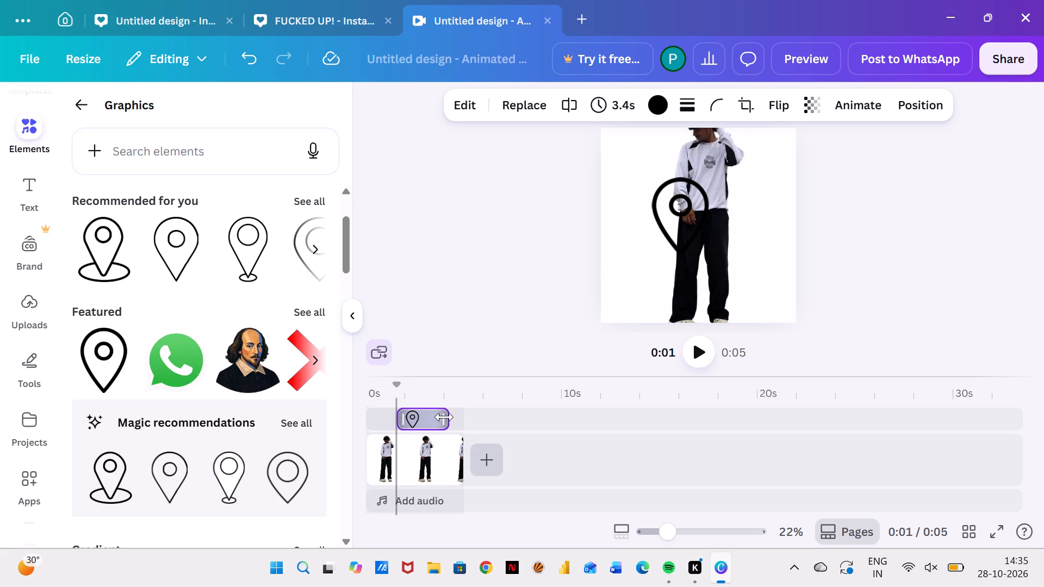
pyautogui.moveTo(444, 417); pyautogui.dragTo(422, 414)
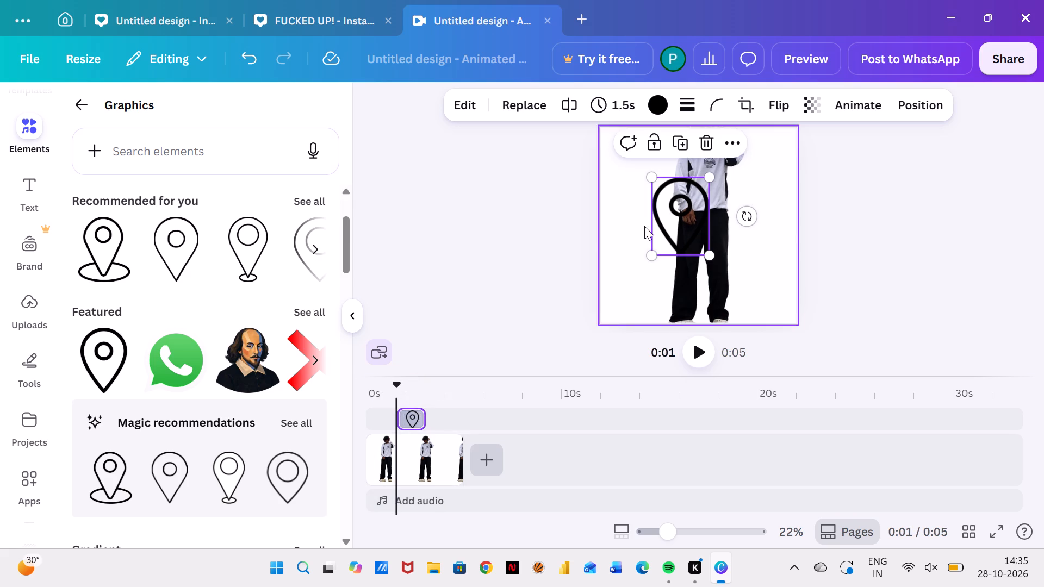
# Shrink the location pin and place it over the chest of the man's sweatshirt.
pyautogui.moveTo(695, 220); pyautogui.dragTo(723, 198)
pyautogui.moveTo(736, 159); pyautogui.dragTo(718, 180)
pyautogui.moveTo(703, 211); pyautogui.dragTo(709, 173)
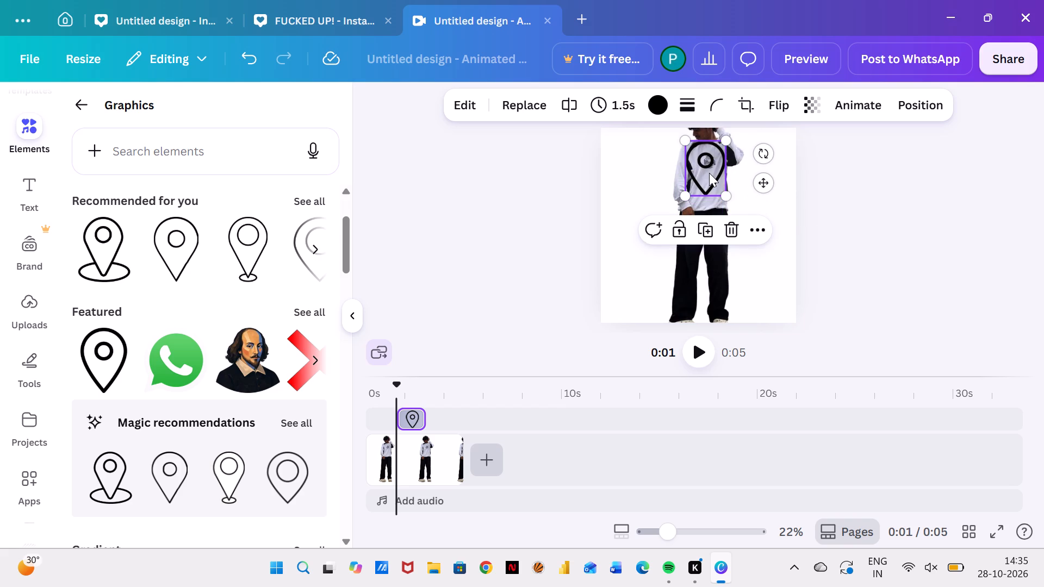
pyautogui.click(709, 173)
pyautogui.click(706, 170)
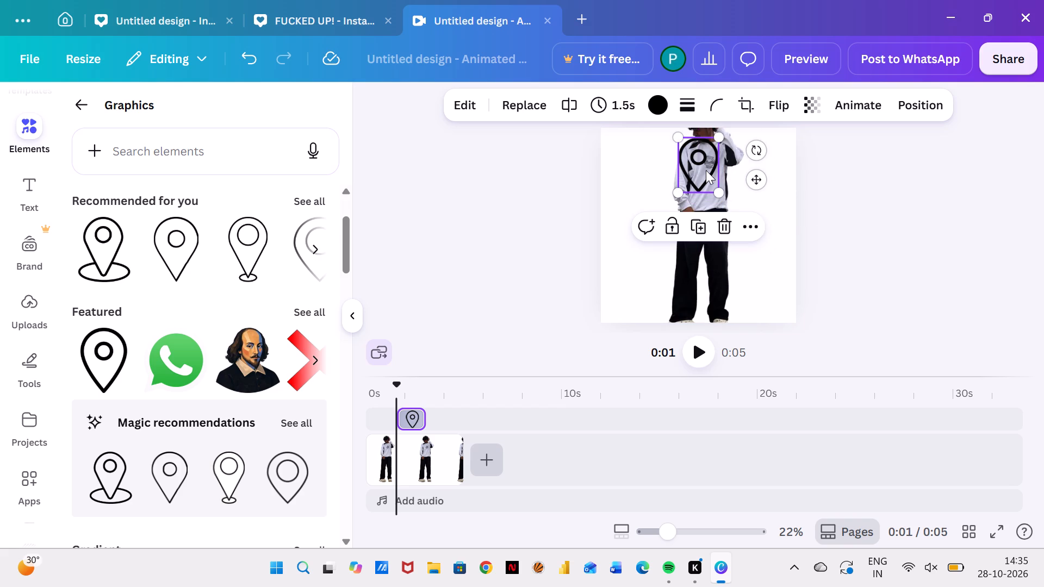
pyautogui.moveTo(706, 170); pyautogui.dragTo(719, 179)
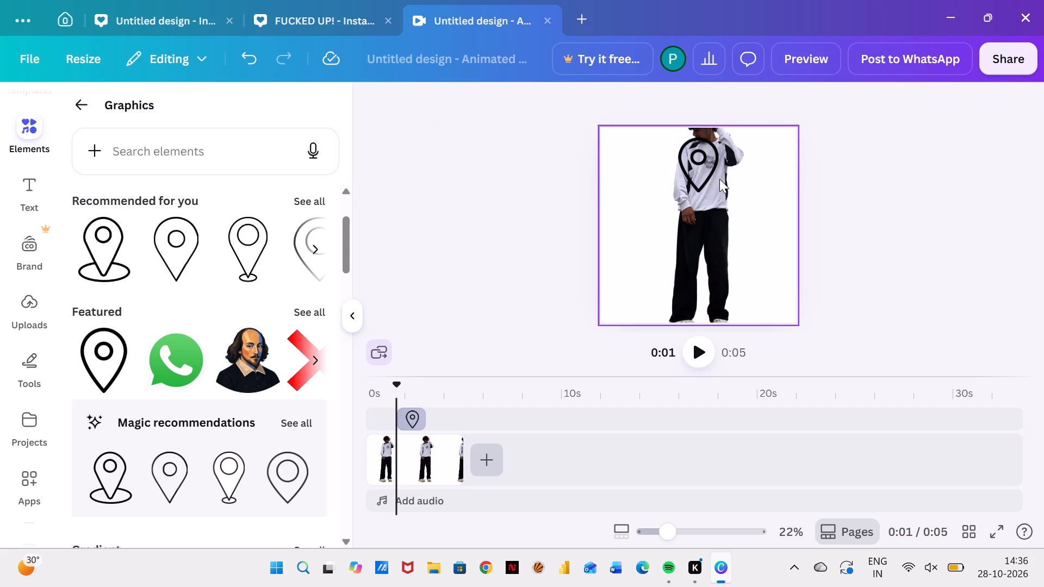
pyautogui.moveTo(697, 168); pyautogui.dragTo(709, 178)
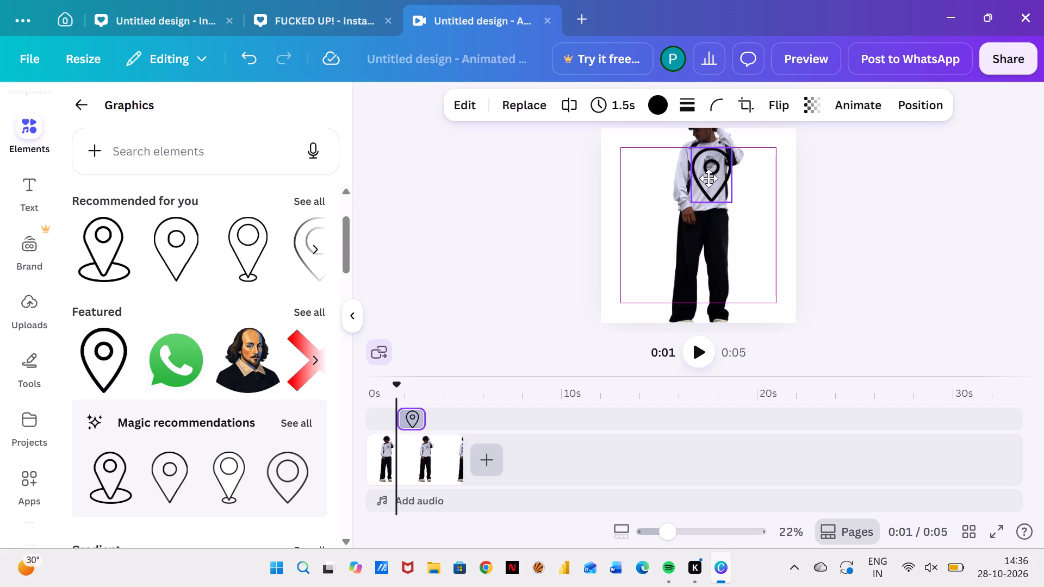
pyautogui.moveTo(709, 178); pyautogui.dragTo(706, 177)
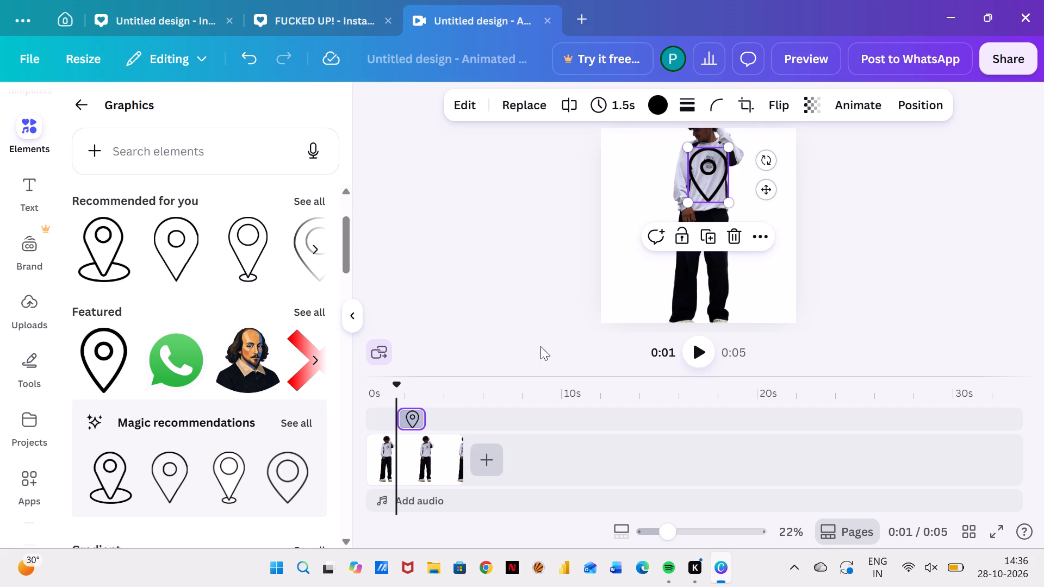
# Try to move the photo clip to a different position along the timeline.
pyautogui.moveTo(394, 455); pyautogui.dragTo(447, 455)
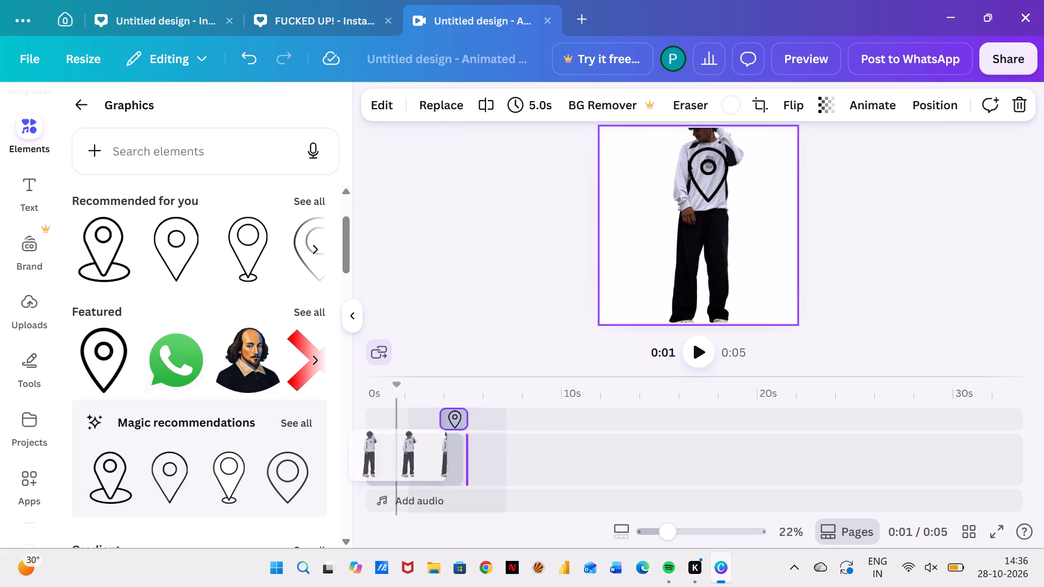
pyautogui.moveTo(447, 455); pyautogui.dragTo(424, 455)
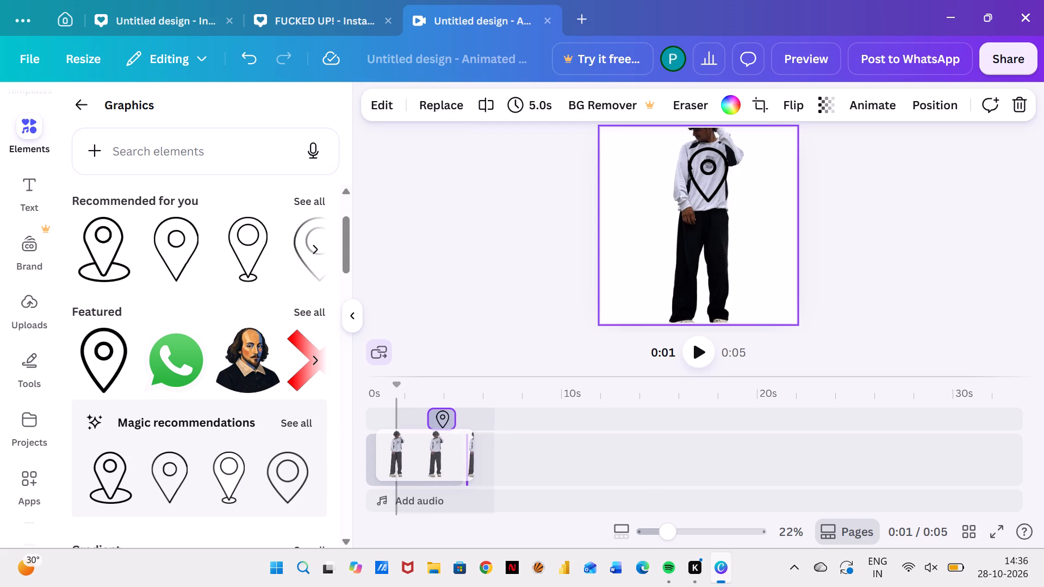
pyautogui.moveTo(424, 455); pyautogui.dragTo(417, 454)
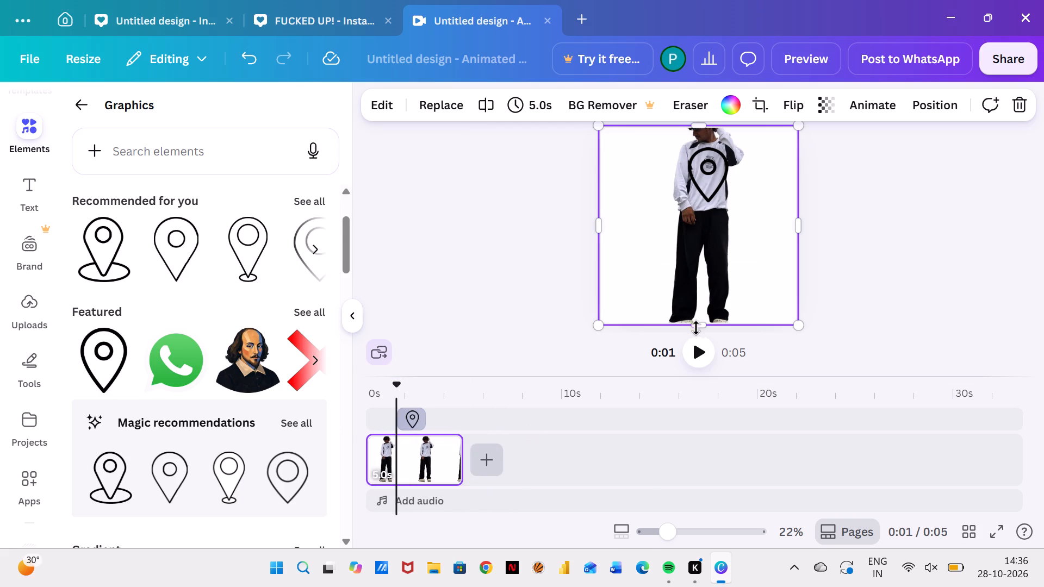
# Play the timeline to review when the location pin appears over the photo.
pyautogui.click(697, 345)
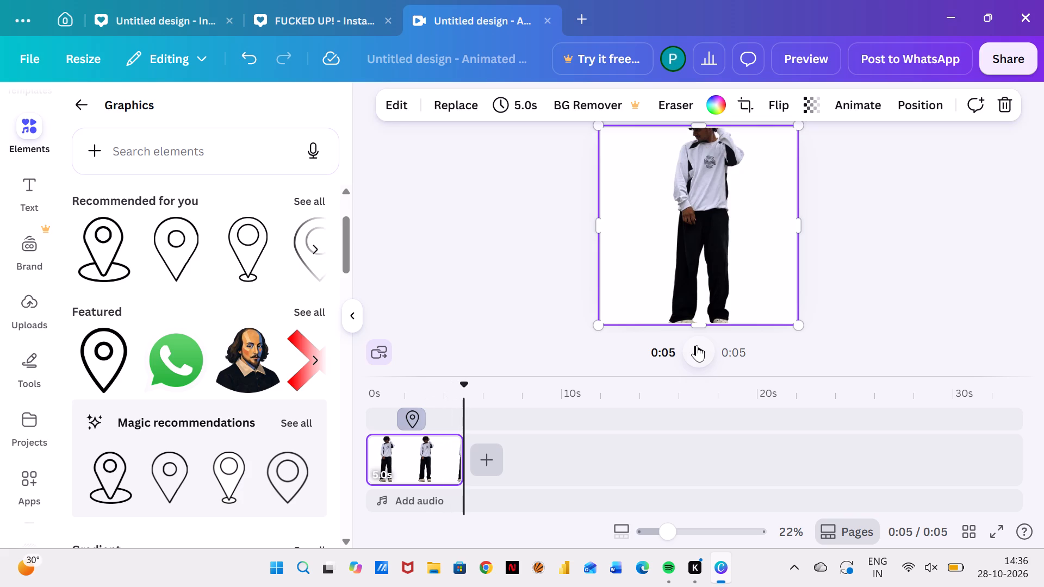
pyautogui.click(697, 345)
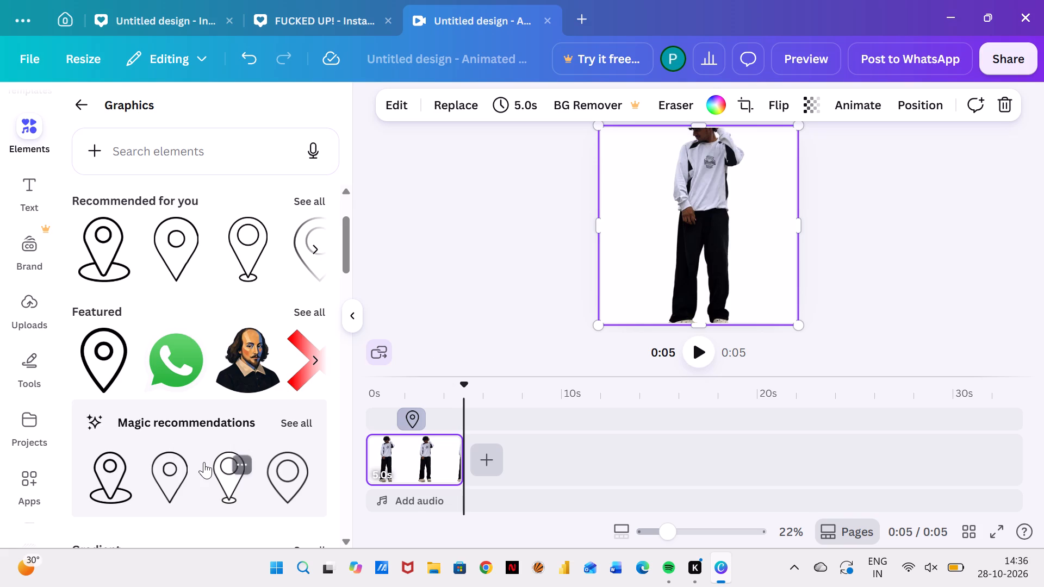
# Browse the graphics collections, such as Animations, Social media and Icons, for another overlay graphic.
pyautogui.scroll(-4, 204, 462)
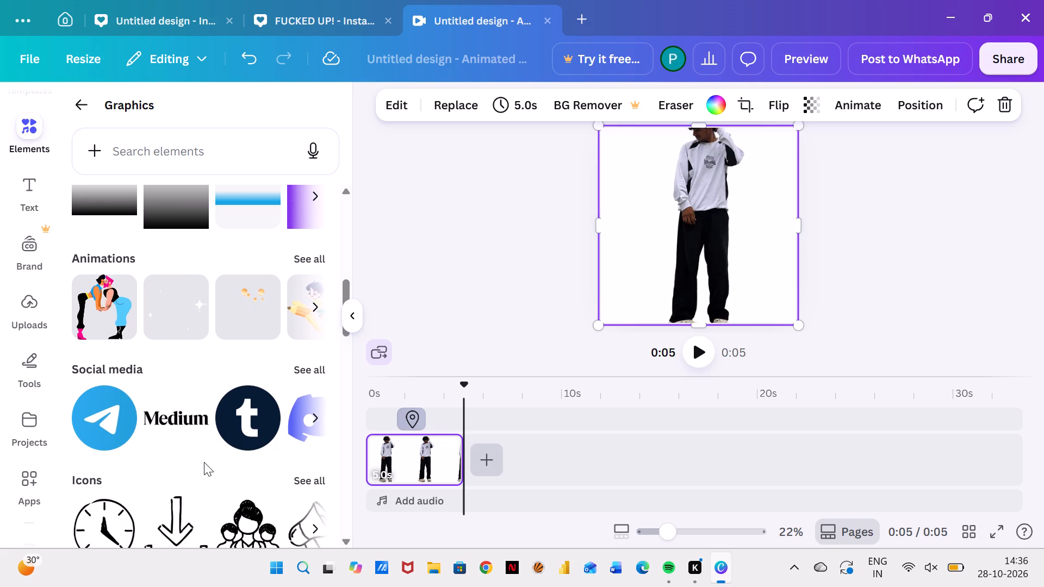
pyautogui.scroll(-2, 204, 462)
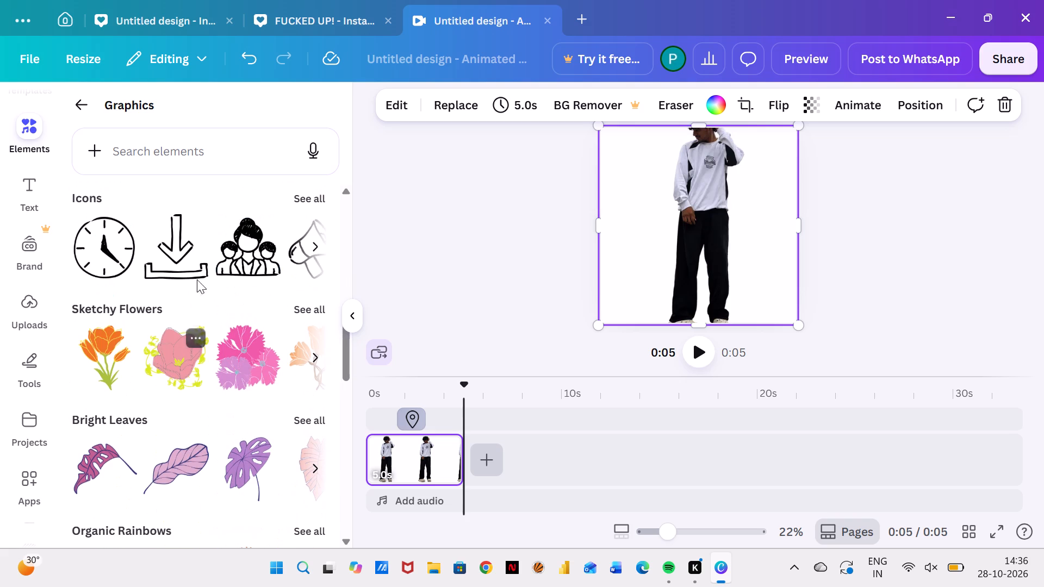
pyautogui.hscroll(-1, 178, 255)
pyautogui.scroll(1, 178, 255)
pyautogui.hscroll(1, 178, 255)
pyautogui.hscroll(3, 161, 299)
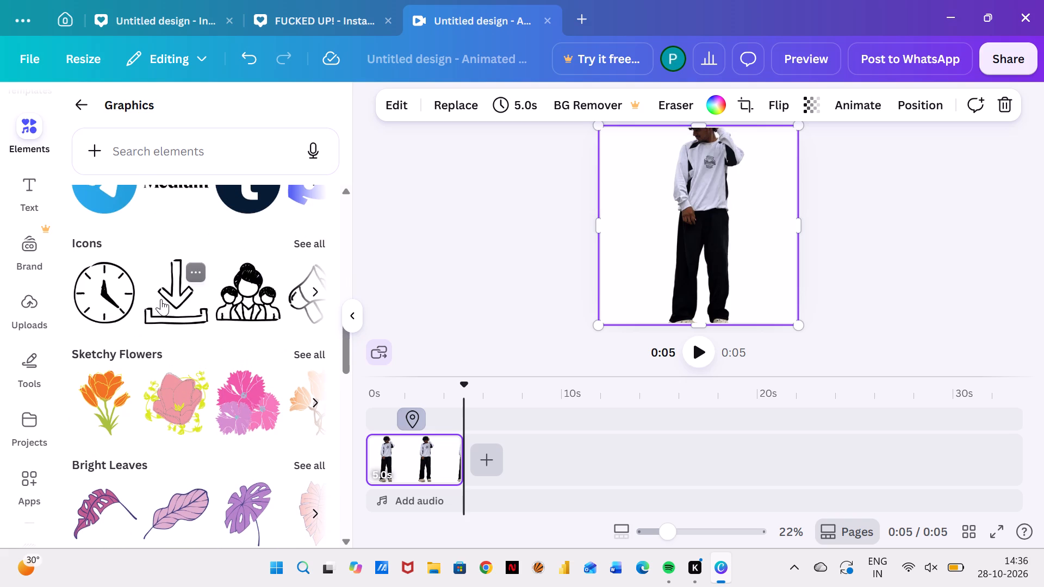
# Delete the location pin overlay from the design.
pyautogui.click(414, 417)
pyautogui.click(414, 417)
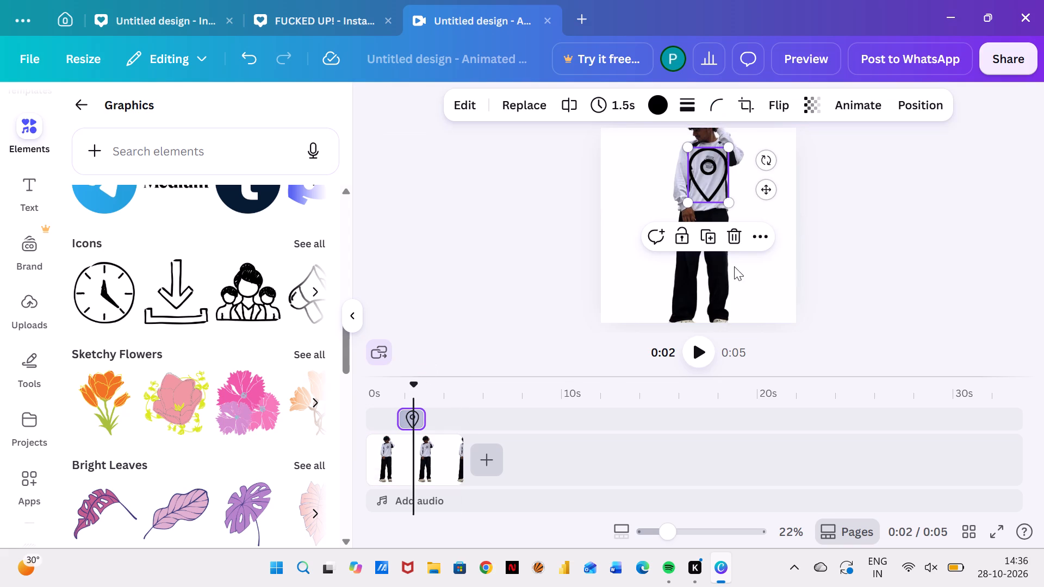
pyautogui.click(731, 245)
# Add the hand-drawn clock from the Icons collection as an overlay starting about 2.4 s into the timeline.
pyautogui.hscroll(-1, 286, 264)
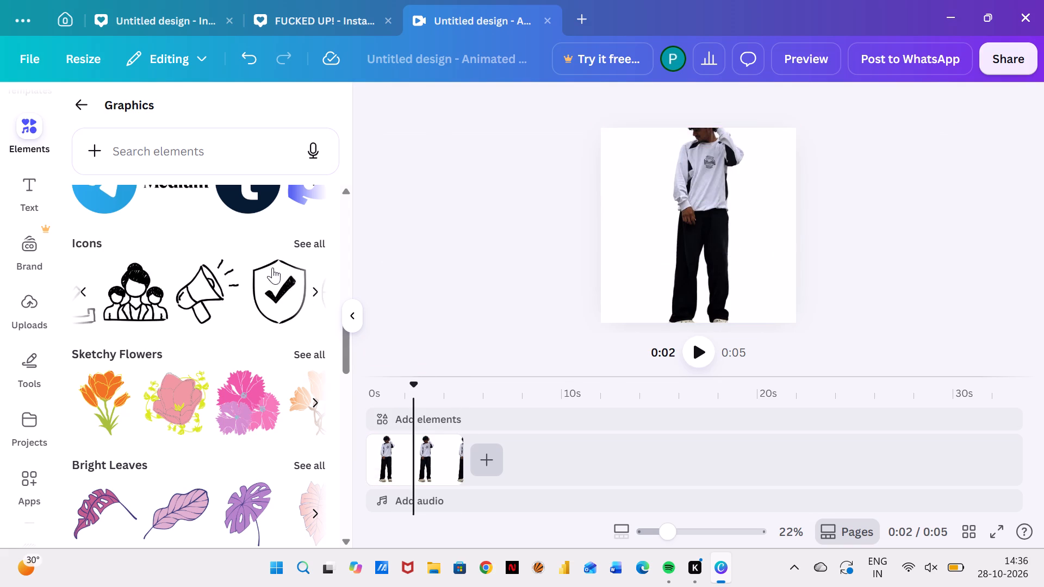
pyautogui.hscroll(4, 284, 288)
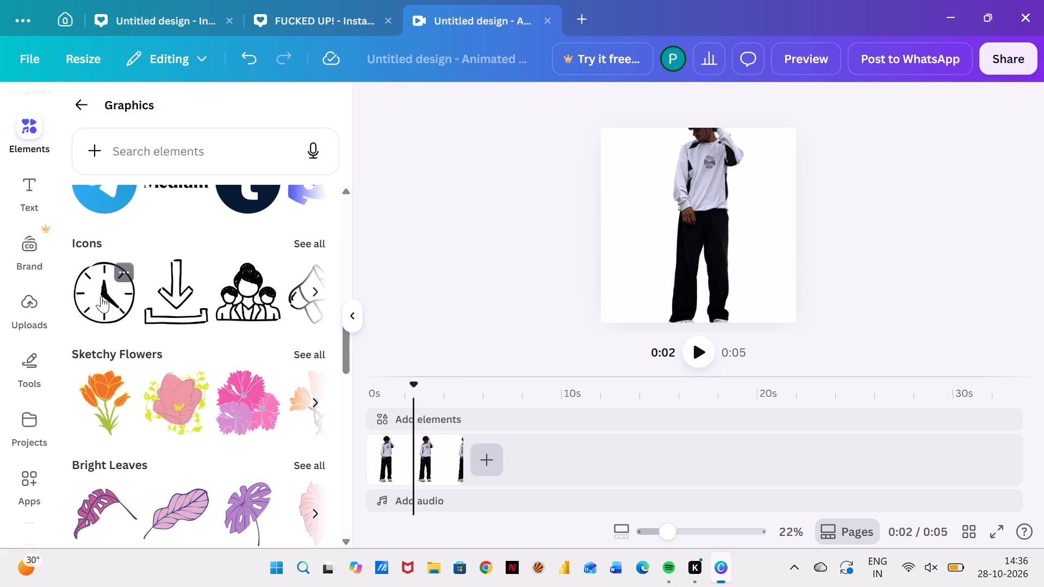
pyautogui.click(101, 296)
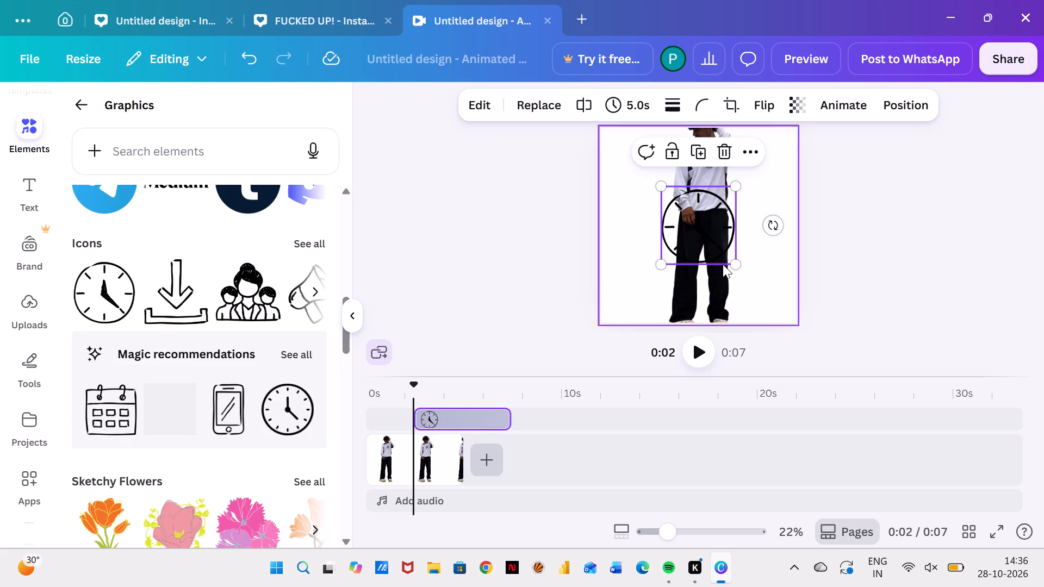
# Shrink the clock graphic to less than half its size and place it over the chest of the man's sweatshirt.
pyautogui.moveTo(663, 259); pyautogui.dragTo(675, 230)
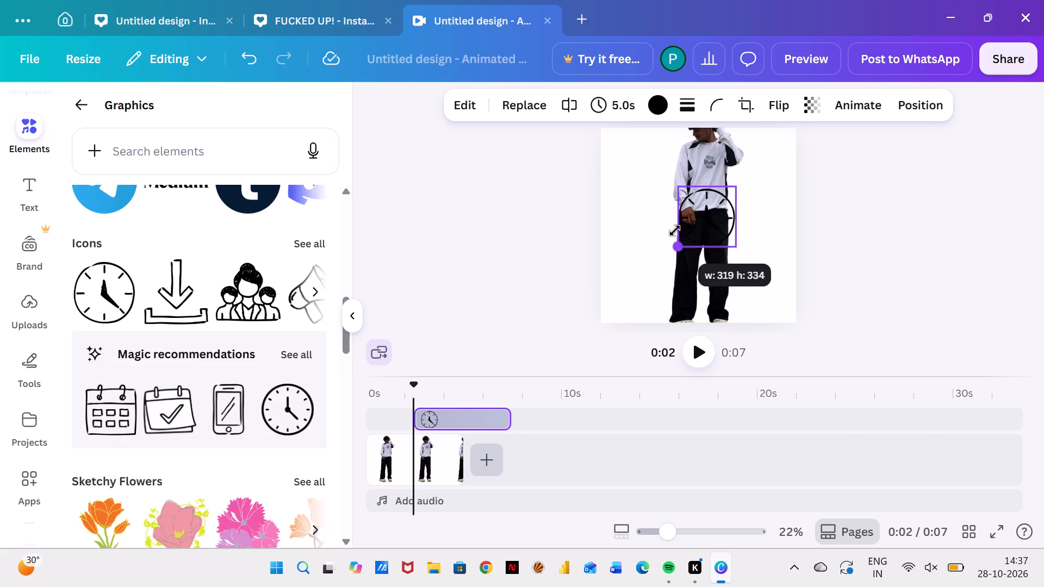
pyautogui.moveTo(675, 230); pyautogui.dragTo(693, 205)
pyautogui.moveTo(726, 211); pyautogui.dragTo(713, 194)
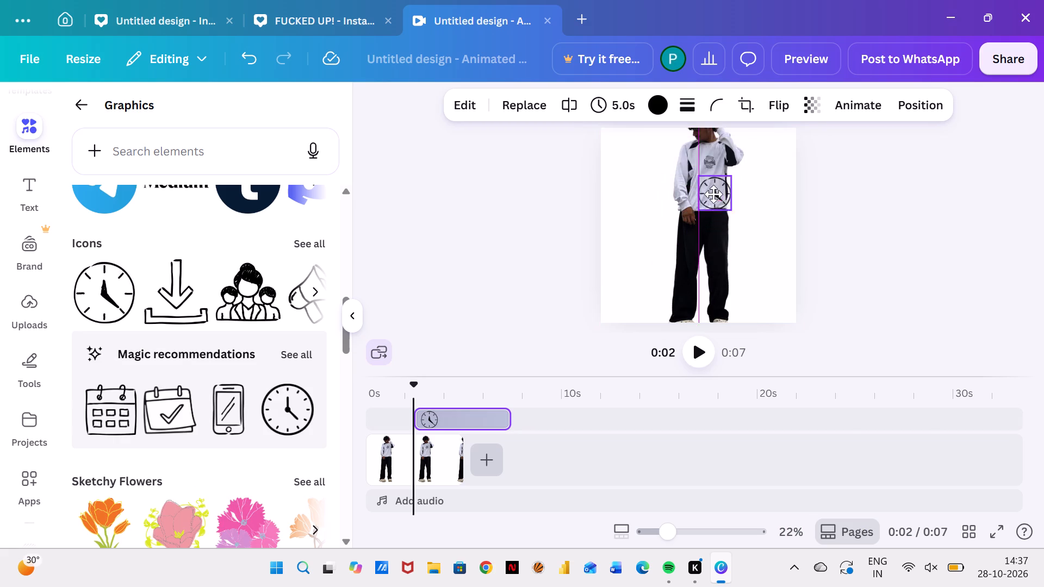
pyautogui.moveTo(713, 194); pyautogui.dragTo(714, 176)
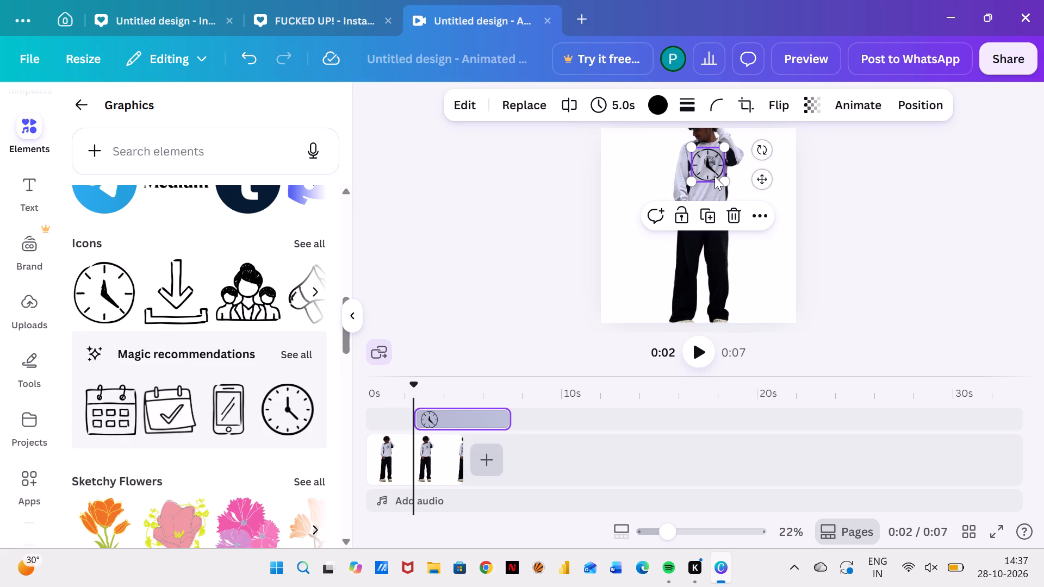
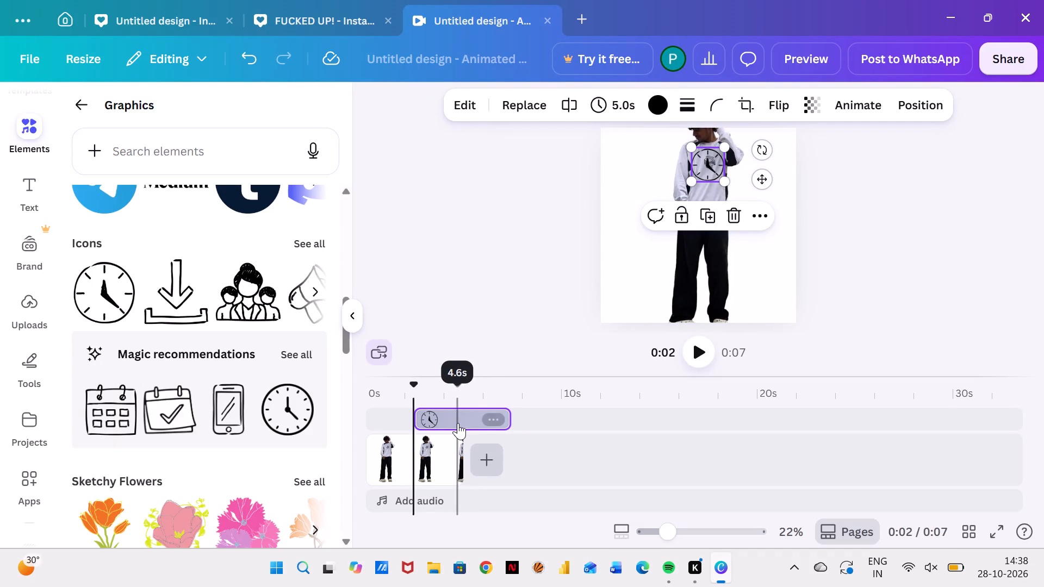
# Trim the clock overlay on the timeline to a duration of 1.4 s and play the design through.
pyautogui.click(506, 420)
pyautogui.moveTo(506, 420); pyautogui.dragTo(450, 427)
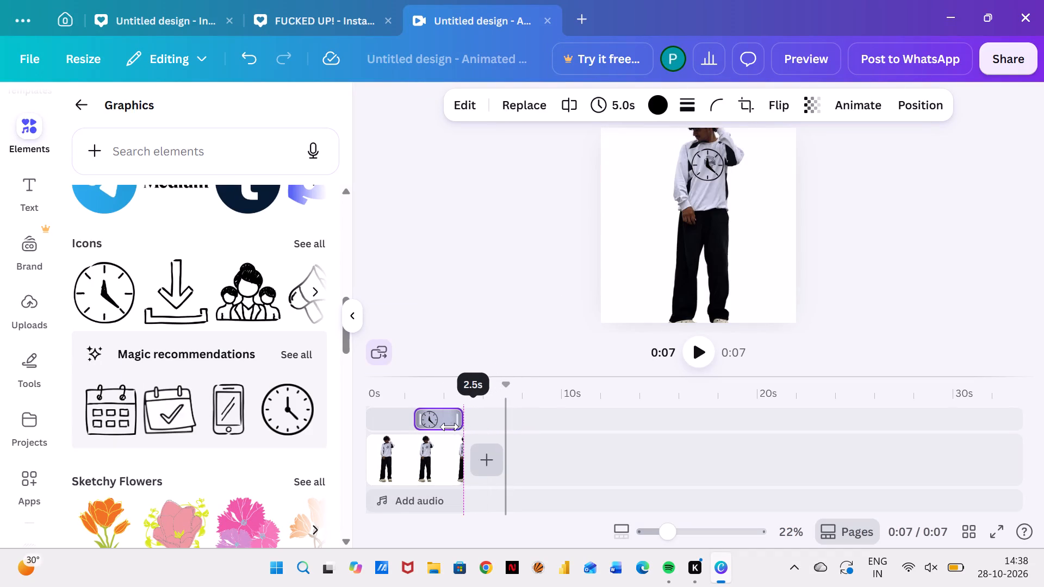
pyautogui.moveTo(450, 427); pyautogui.dragTo(438, 427)
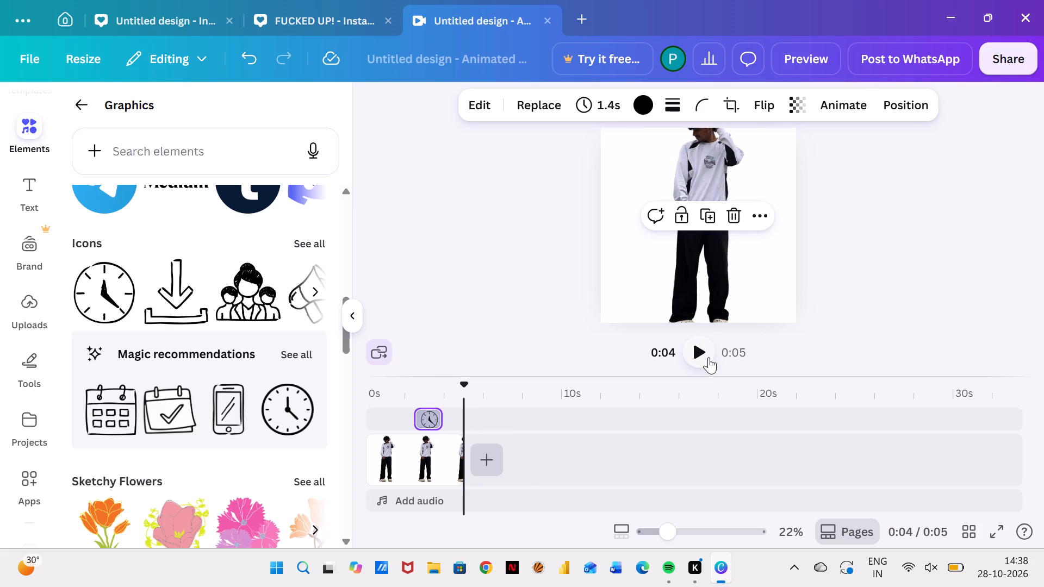
pyautogui.click(693, 352)
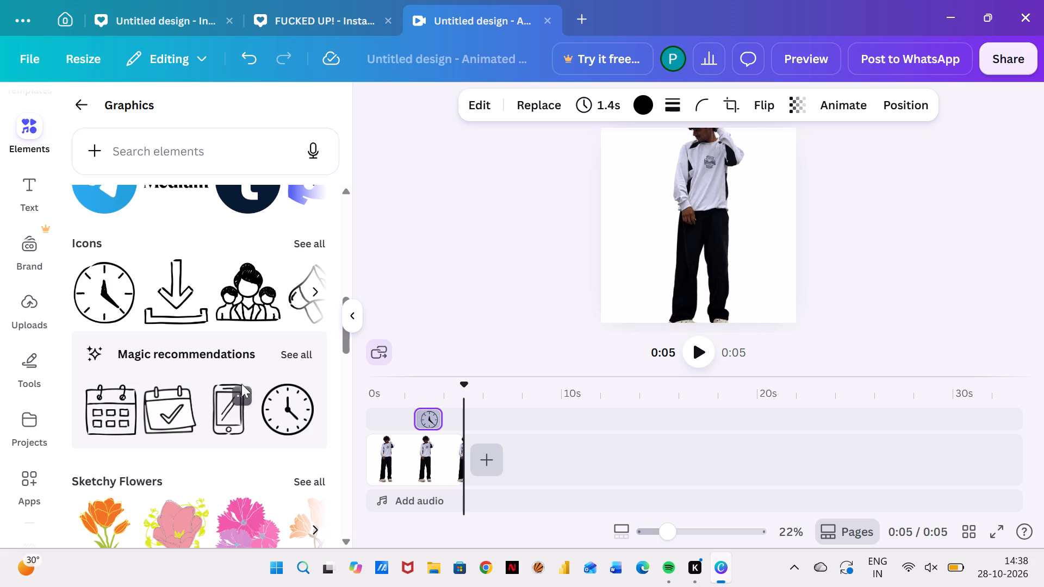
# Add the hand-drawn smartphone from Magic recommendations as an overlay on a separate track below the clock, starting about 1.3 s in.
pyautogui.click(228, 417)
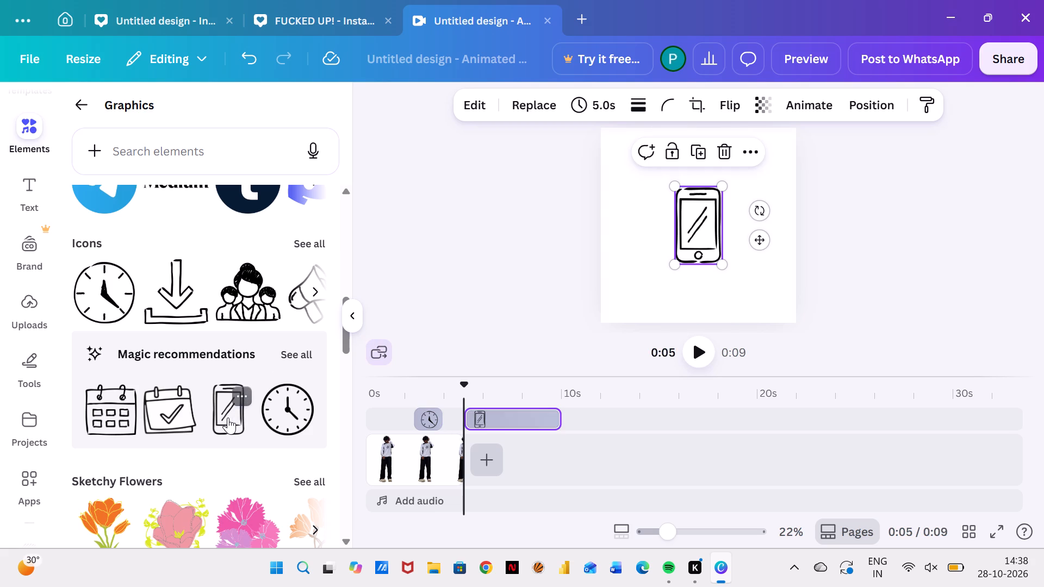
pyautogui.moveTo(505, 419); pyautogui.dragTo(495, 417)
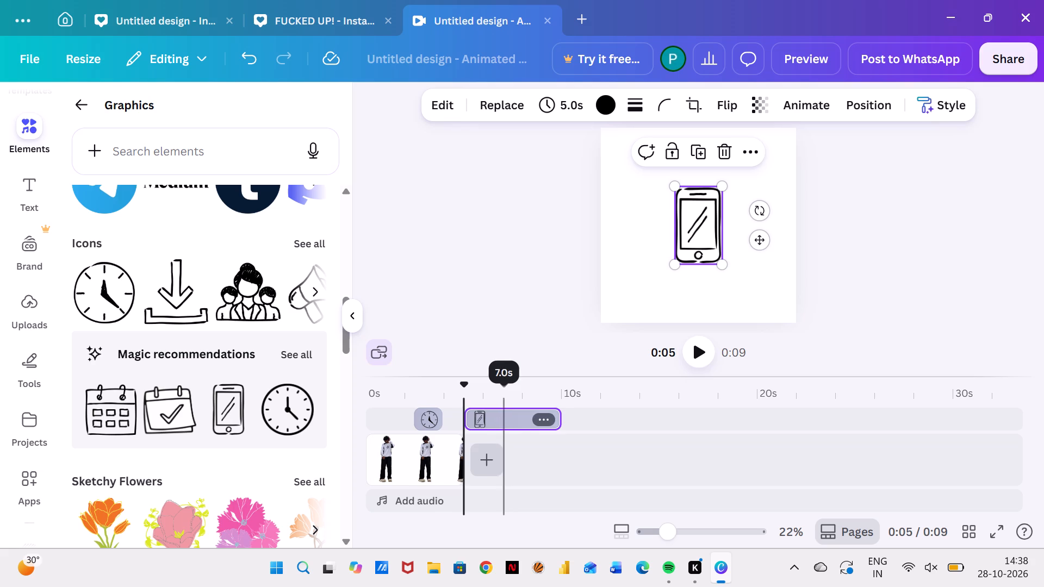
pyautogui.moveTo(495, 417); pyautogui.dragTo(438, 423)
pyautogui.hscroll(-1, 484, 417)
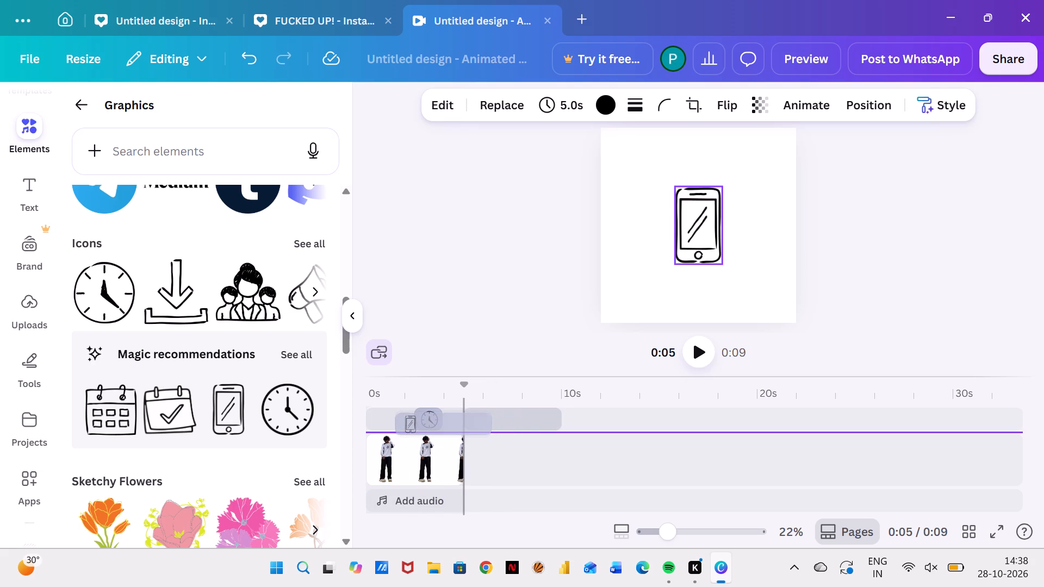
pyautogui.hscroll(-1, 438, 423)
pyautogui.moveTo(438, 423); pyautogui.dragTo(455, 420)
pyautogui.hscroll(-1, 455, 420)
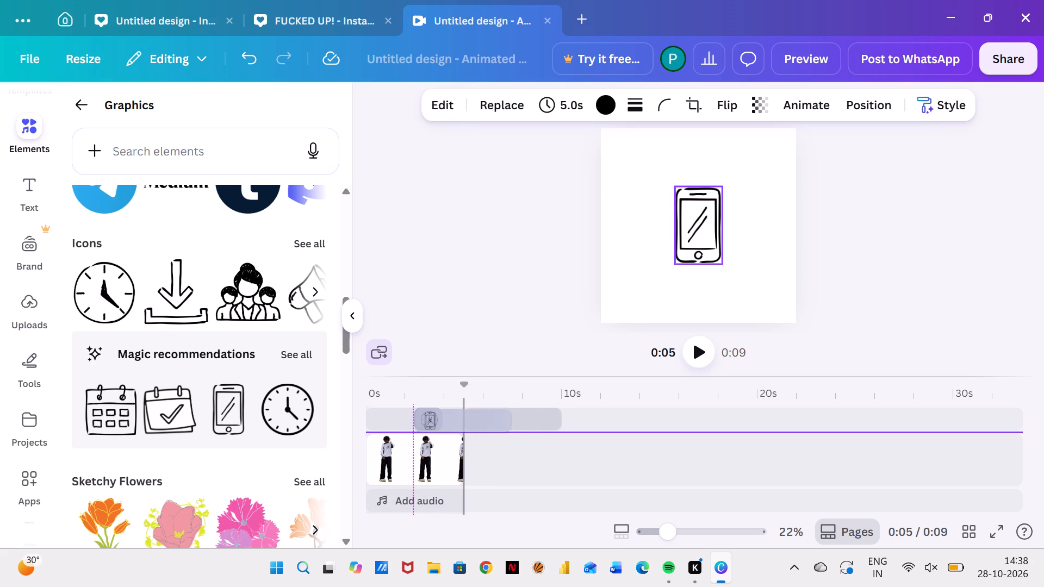
pyautogui.moveTo(455, 420); pyautogui.dragTo(433, 411)
pyautogui.hscroll(-1, 455, 420)
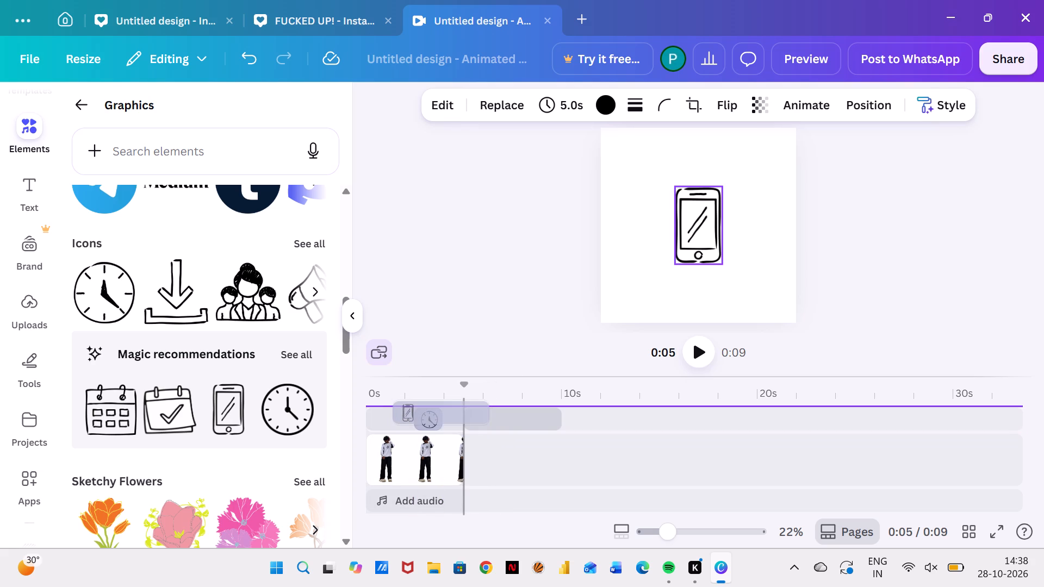
pyautogui.hscroll(-1, 433, 411)
pyautogui.moveTo(433, 411); pyautogui.dragTo(433, 419)
pyautogui.hscroll(-1, 433, 419)
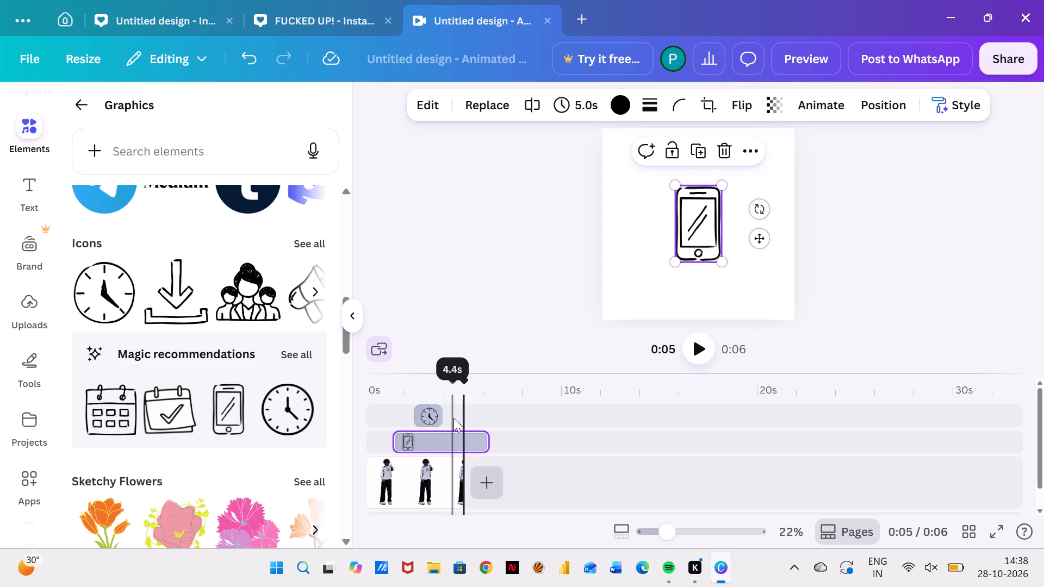
# Trim the smartphone overlay on the timeline to a duration of 1.2 s and play the design through.
pyautogui.moveTo(485, 440); pyautogui.dragTo(448, 440)
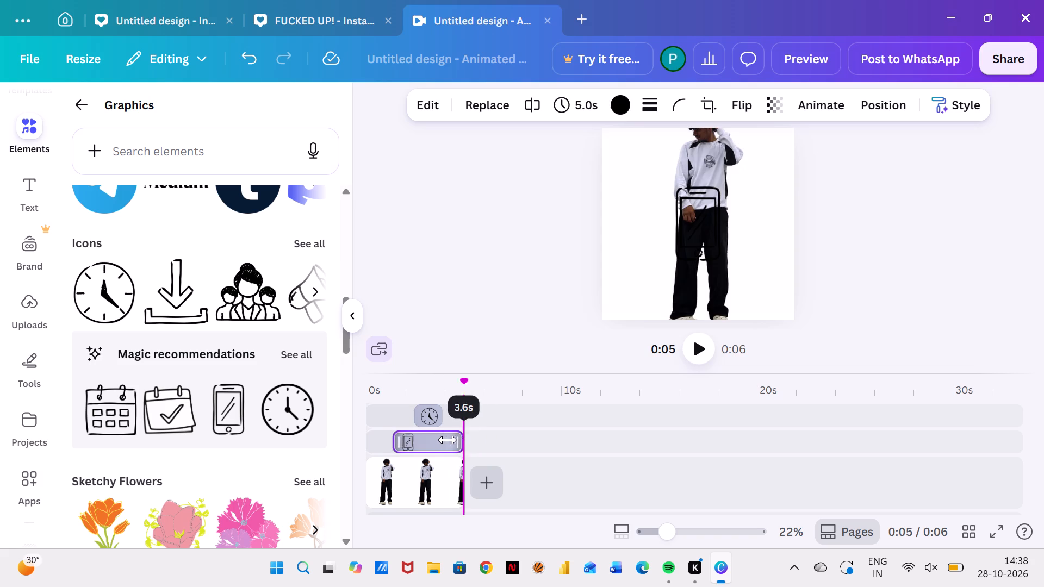
pyautogui.moveTo(448, 440); pyautogui.dragTo(382, 444)
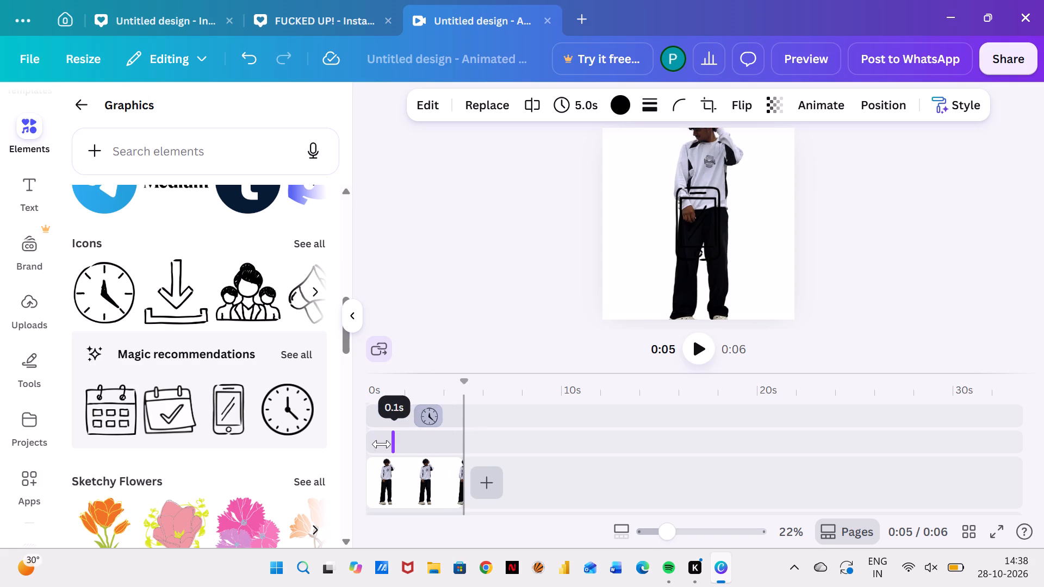
pyautogui.moveTo(382, 444); pyautogui.dragTo(414, 444)
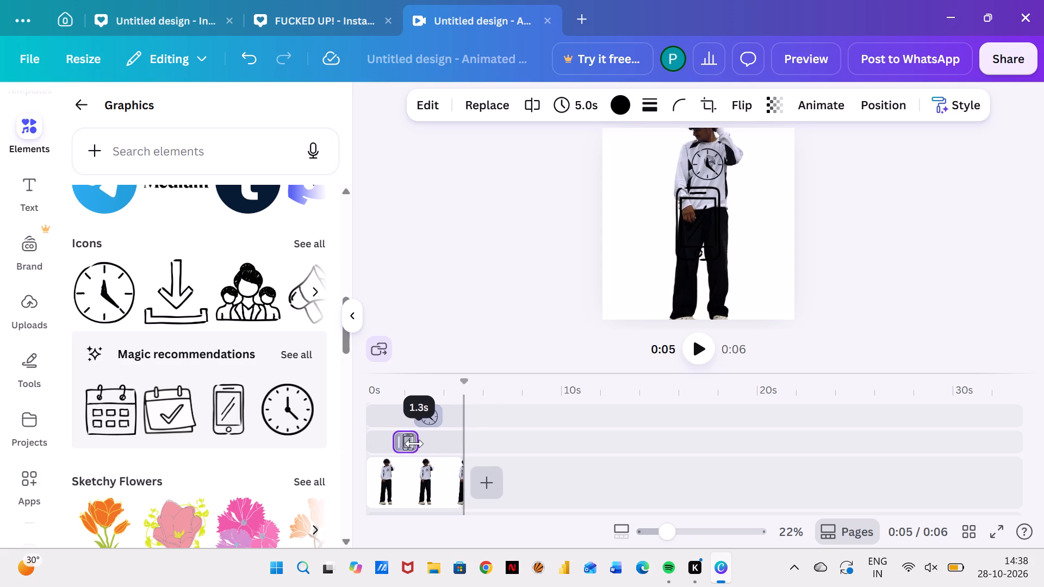
pyautogui.moveTo(414, 444); pyautogui.dragTo(411, 446)
pyautogui.hscroll(1, 469, 419)
pyautogui.hscroll(1, 587, 359)
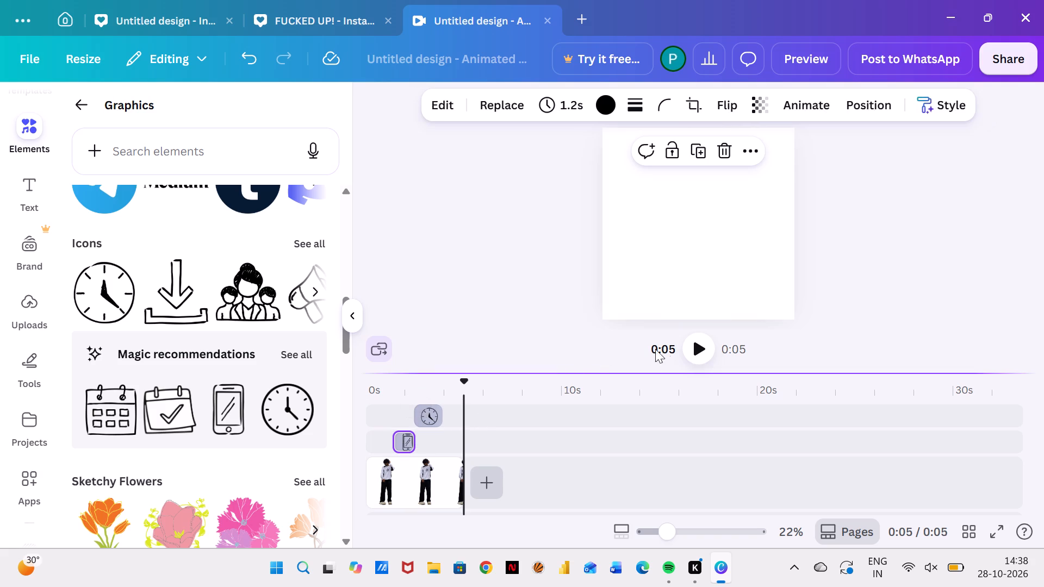
pyautogui.hscroll(1, 661, 347)
pyautogui.click(699, 348)
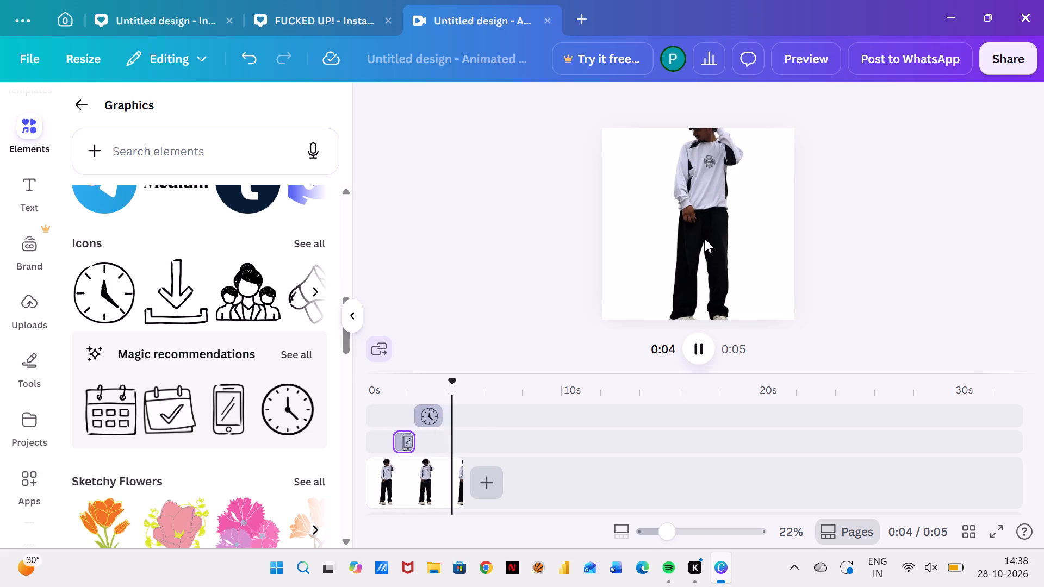
# Shrink the smartphone graphic to about 154 × 255 and place it in the blank area left of the man's sweatshirt.
pyautogui.hscroll(-1, 616, 320)
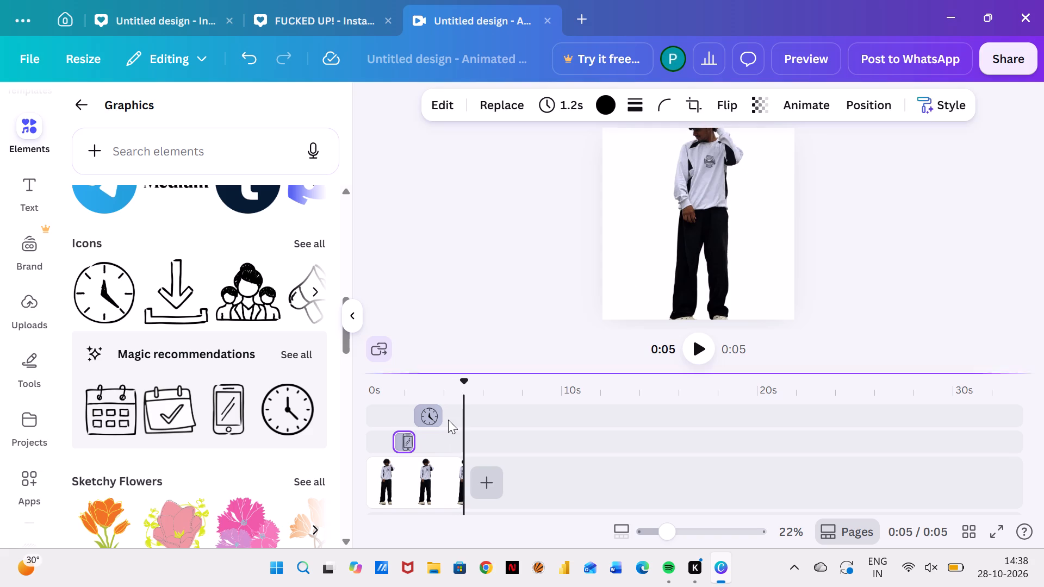
pyautogui.click(408, 445)
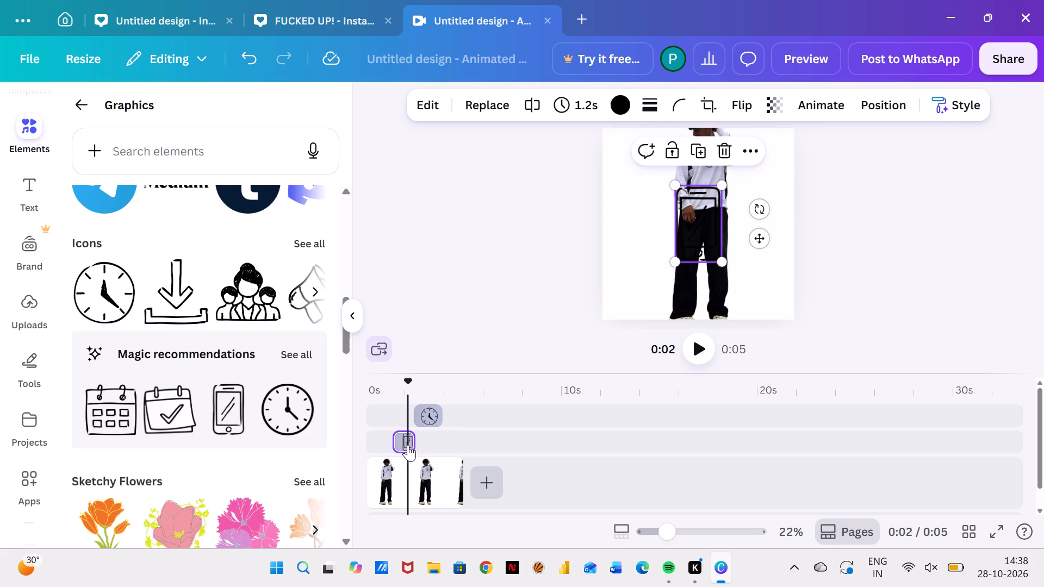
pyautogui.hscroll(1, 569, 348)
pyautogui.moveTo(692, 261); pyautogui.dragTo(702, 247)
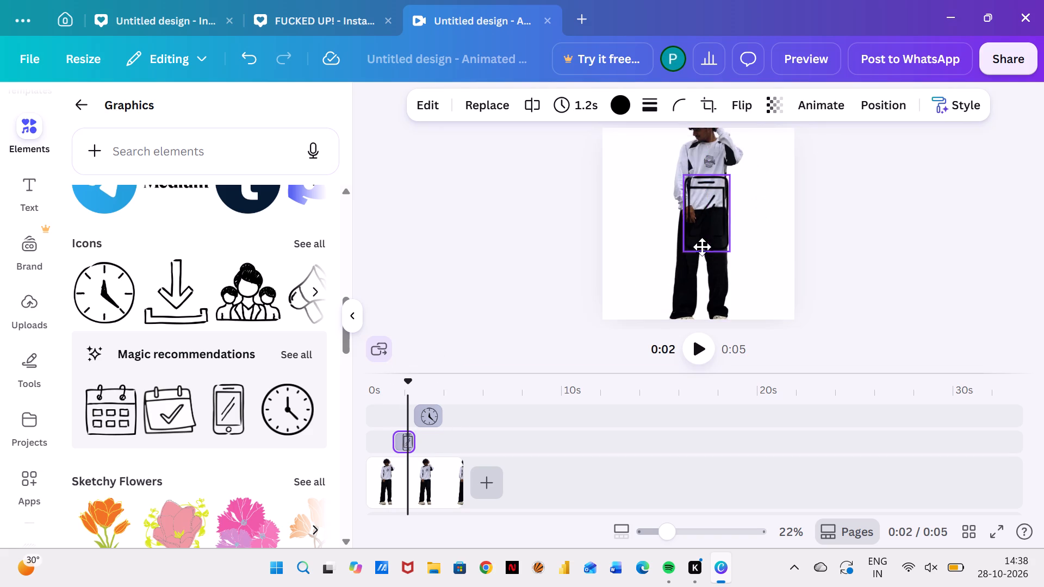
pyautogui.moveTo(702, 247); pyautogui.dragTo(706, 238)
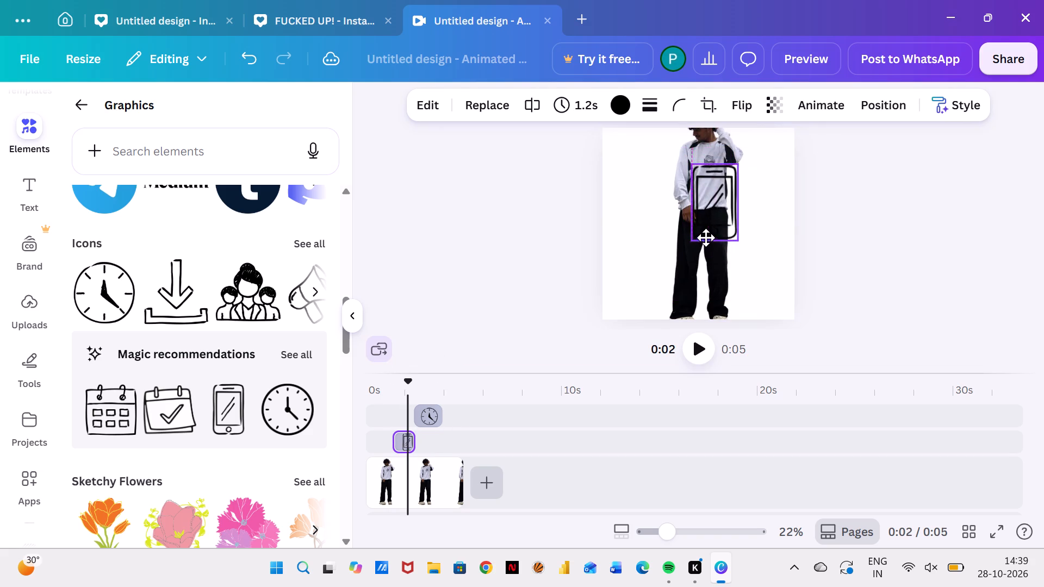
pyautogui.moveTo(706, 238); pyautogui.dragTo(639, 244)
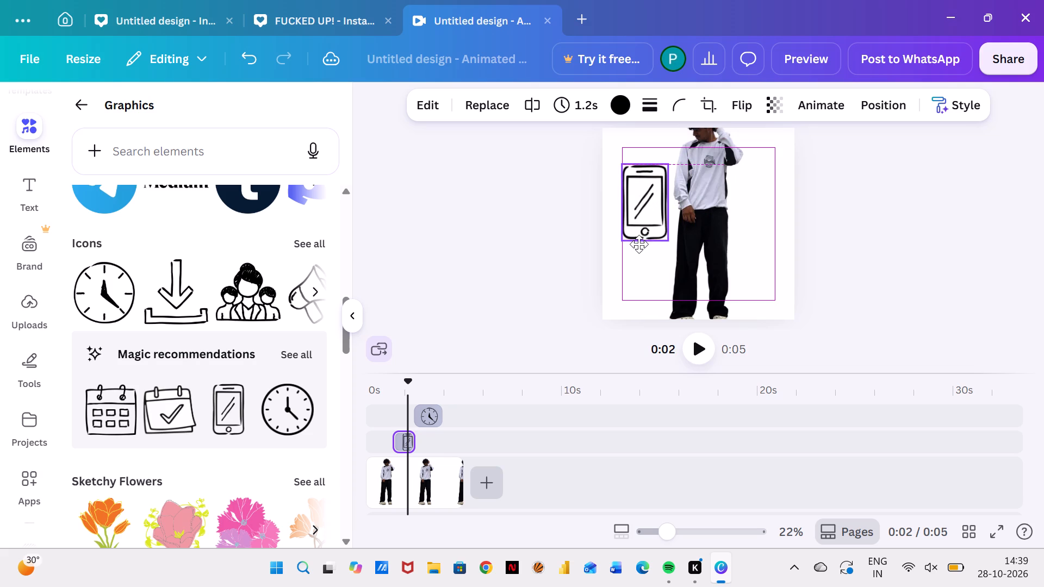
pyautogui.moveTo(639, 244); pyautogui.dragTo(663, 226)
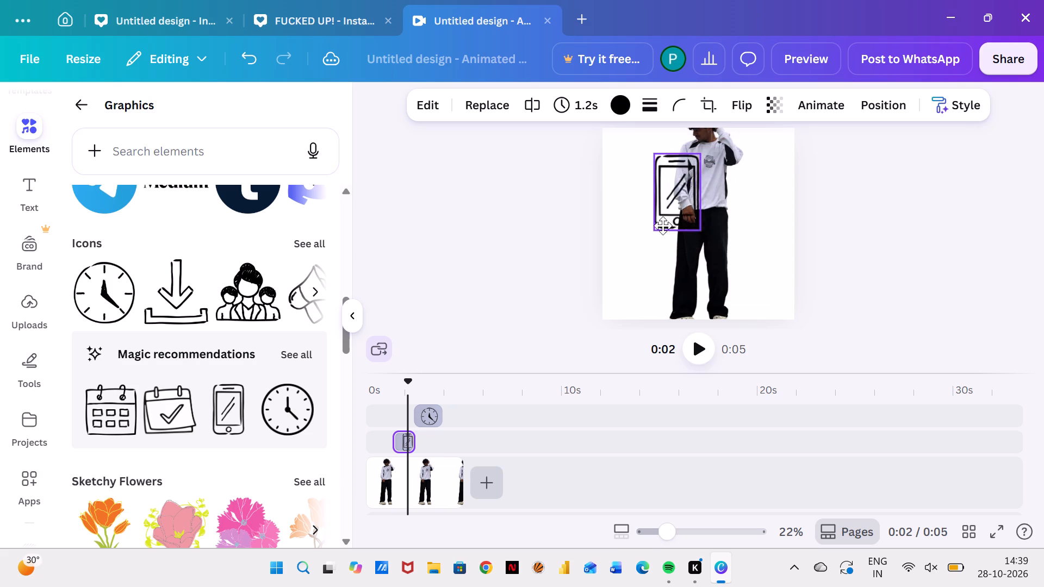
pyautogui.moveTo(663, 226); pyautogui.dragTo(667, 284)
pyautogui.hscroll(-1, 742, 328)
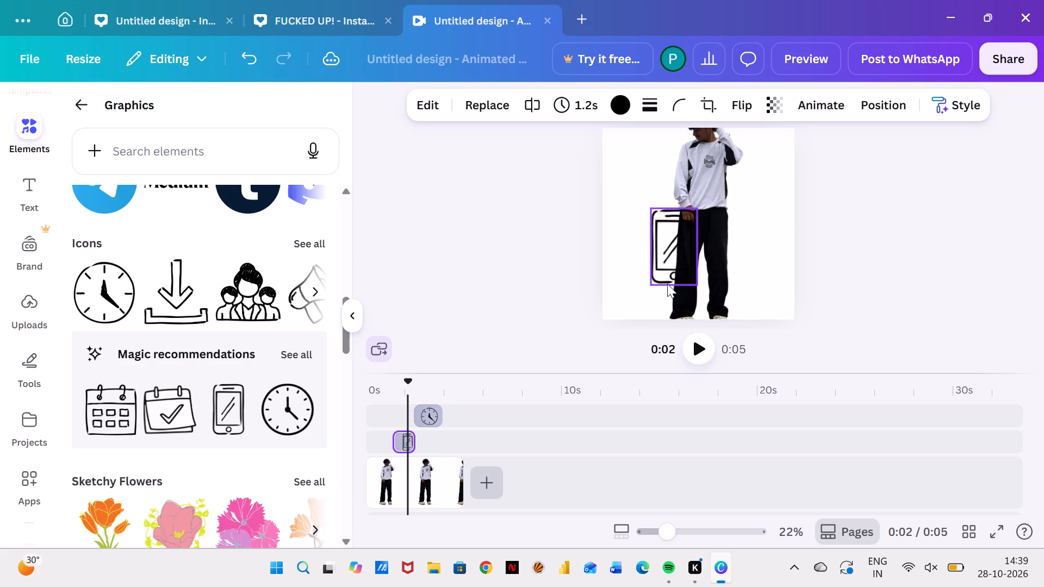
pyautogui.moveTo(670, 253); pyautogui.dragTo(639, 209)
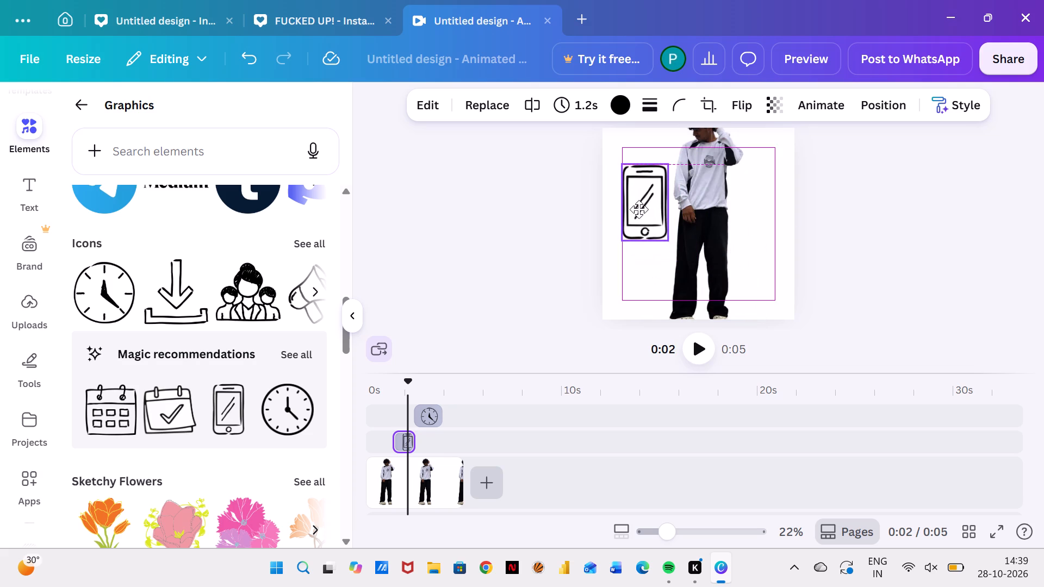
pyautogui.moveTo(639, 209); pyautogui.dragTo(638, 211)
pyautogui.moveTo(667, 165); pyautogui.dragTo(666, 165)
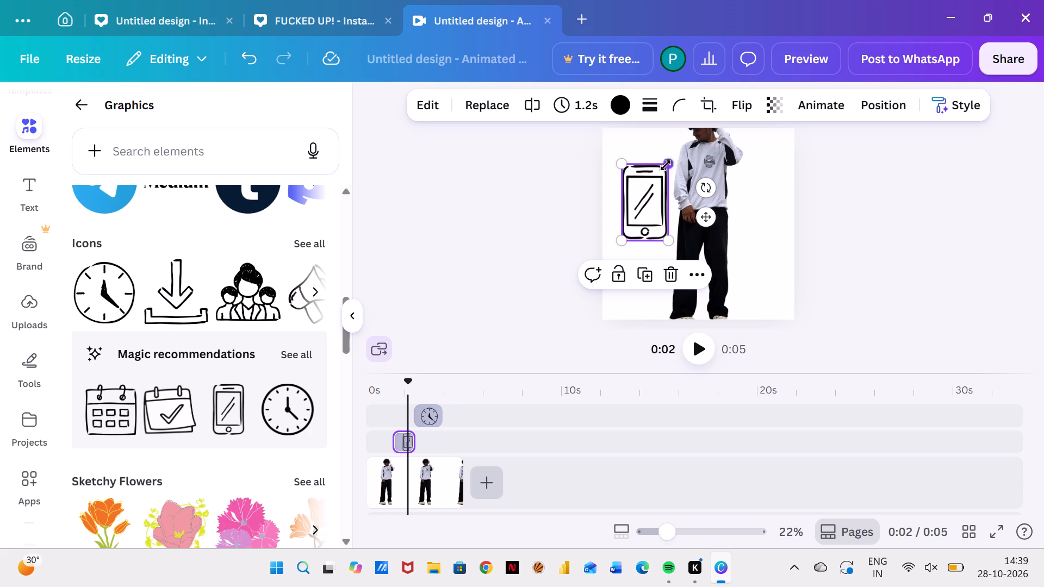
pyautogui.moveTo(666, 165); pyautogui.dragTo(642, 193)
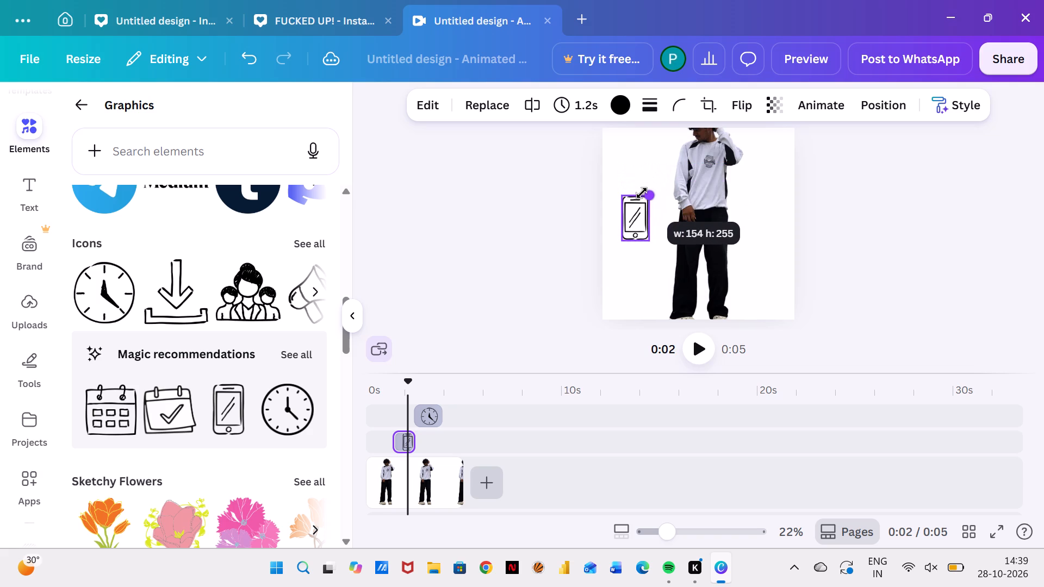
pyautogui.moveTo(642, 193); pyautogui.dragTo(642, 191)
pyautogui.moveTo(637, 210); pyautogui.dragTo(643, 173)
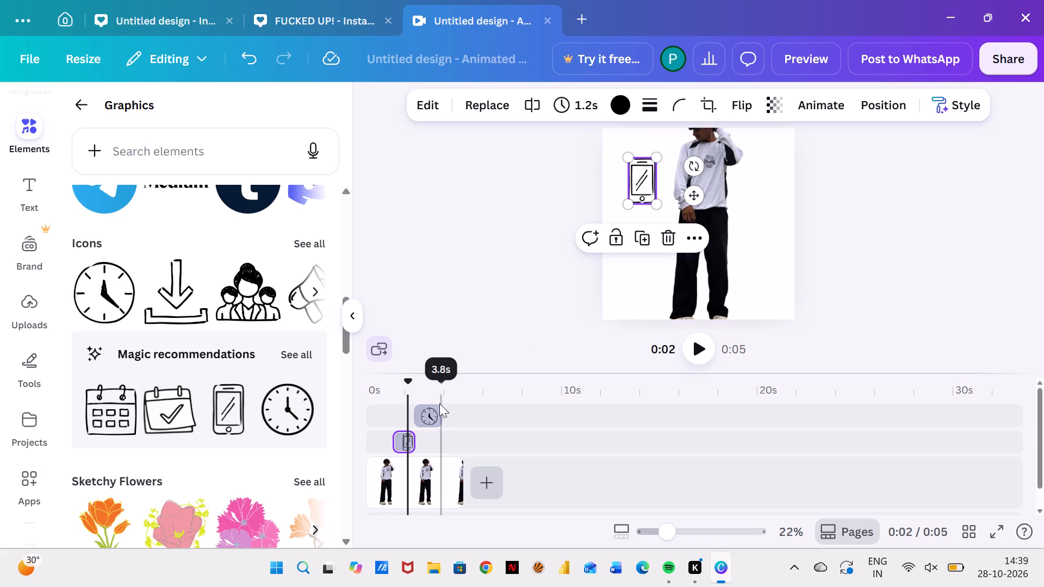
# Move the clock graphic to the blank area right of the man's sweatshirt and shrink it to about three quarters of its size.
pyautogui.click(437, 414)
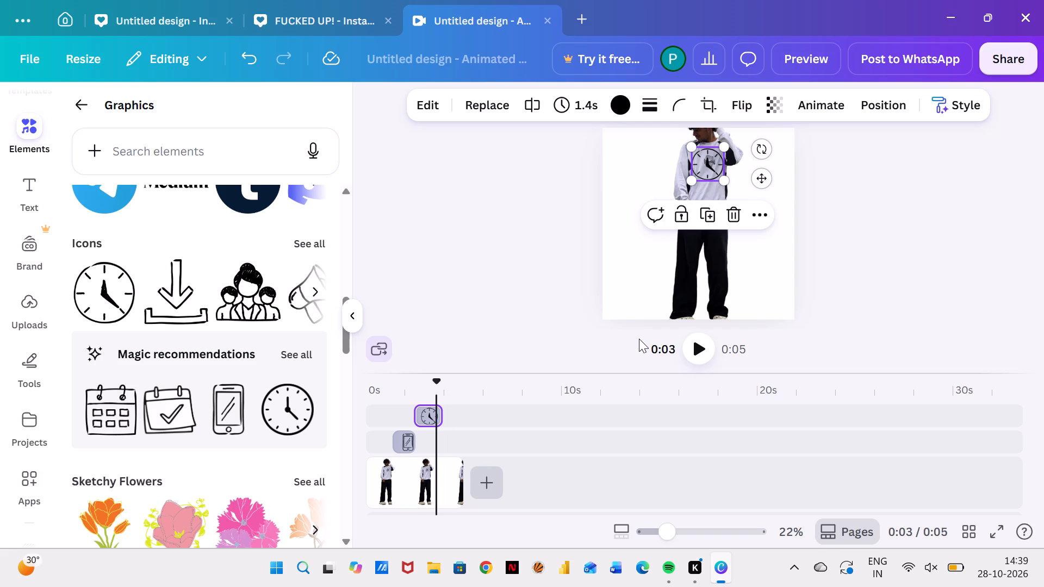
pyautogui.moveTo(709, 163); pyautogui.dragTo(752, 184)
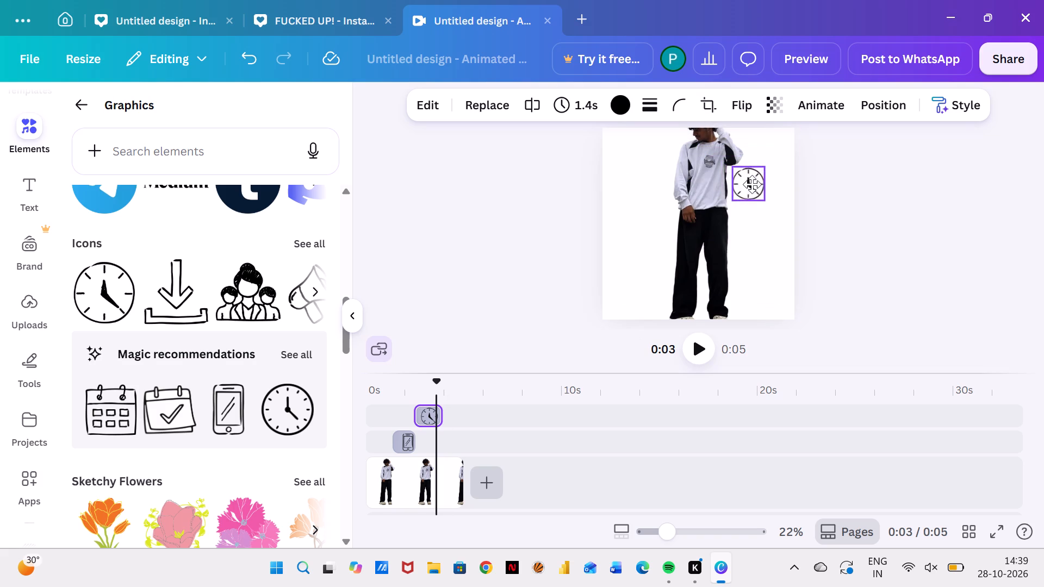
pyautogui.moveTo(752, 184); pyautogui.dragTo(763, 182)
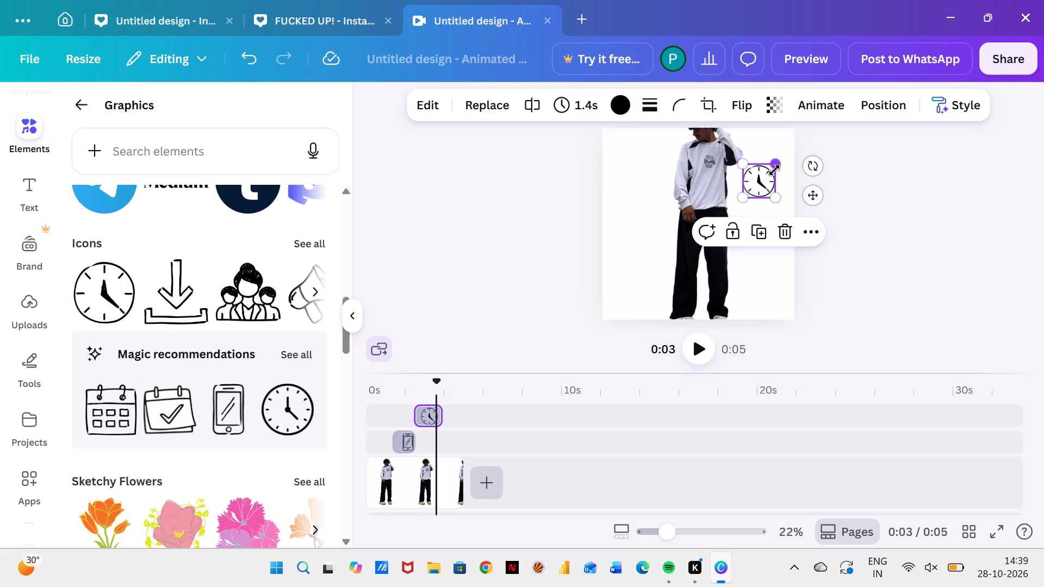
pyautogui.moveTo(774, 170); pyautogui.dragTo(766, 182)
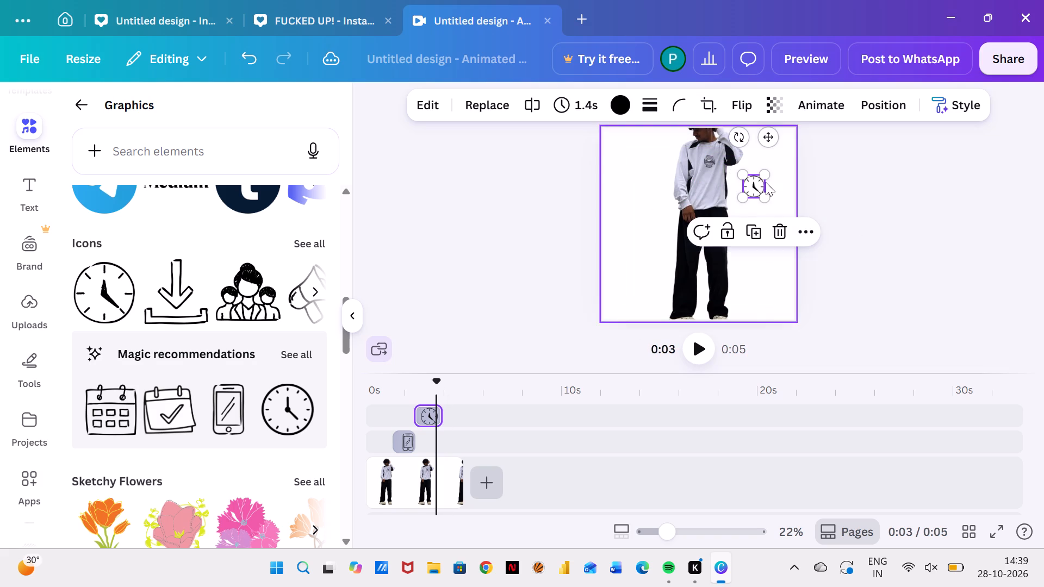
pyautogui.click(749, 193)
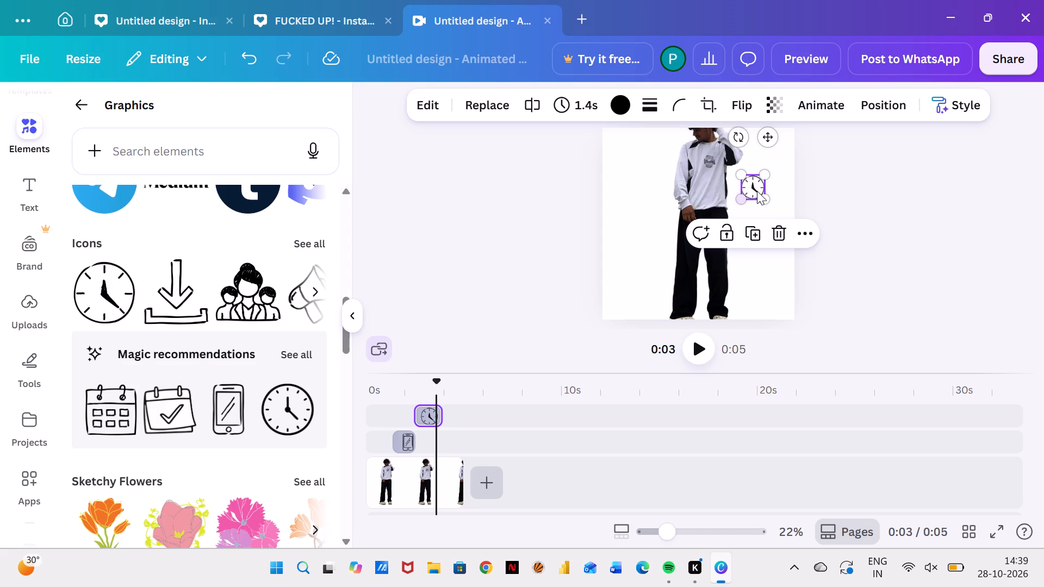
pyautogui.moveTo(757, 191); pyautogui.dragTo(761, 177)
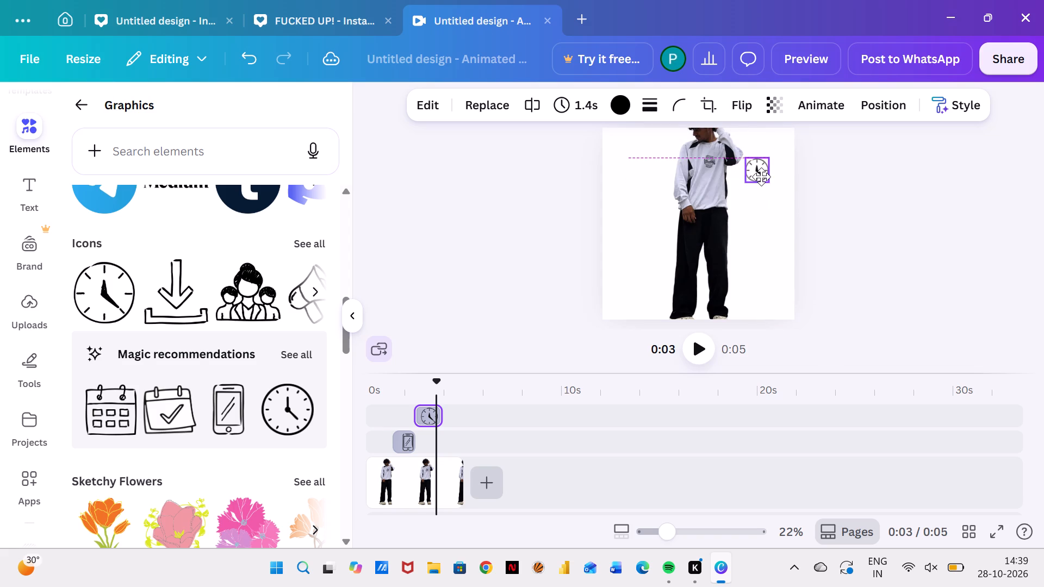
pyautogui.moveTo(761, 177); pyautogui.dragTo(761, 180)
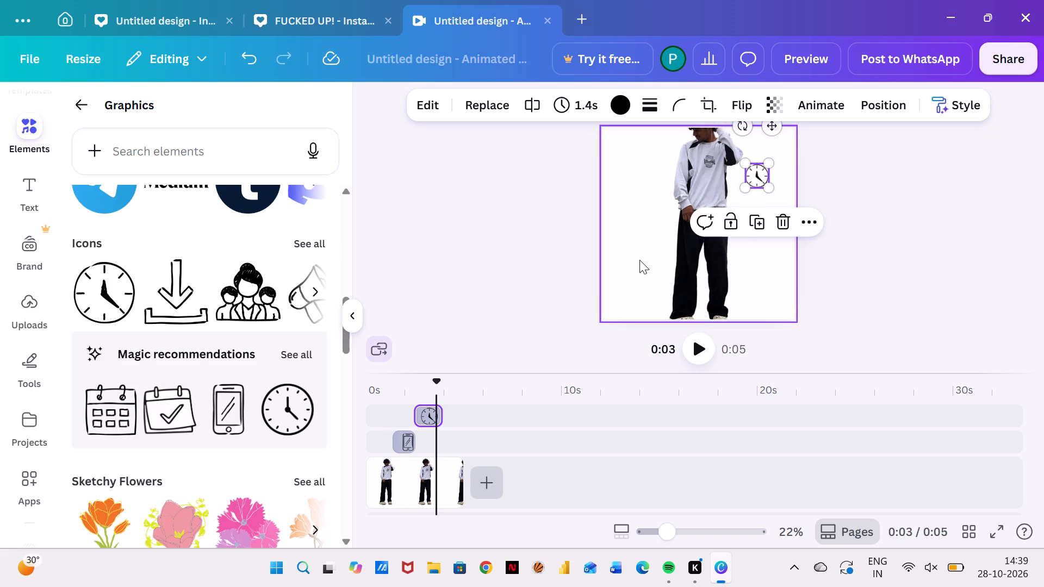
pyautogui.click(639, 260)
pyautogui.click(639, 260)
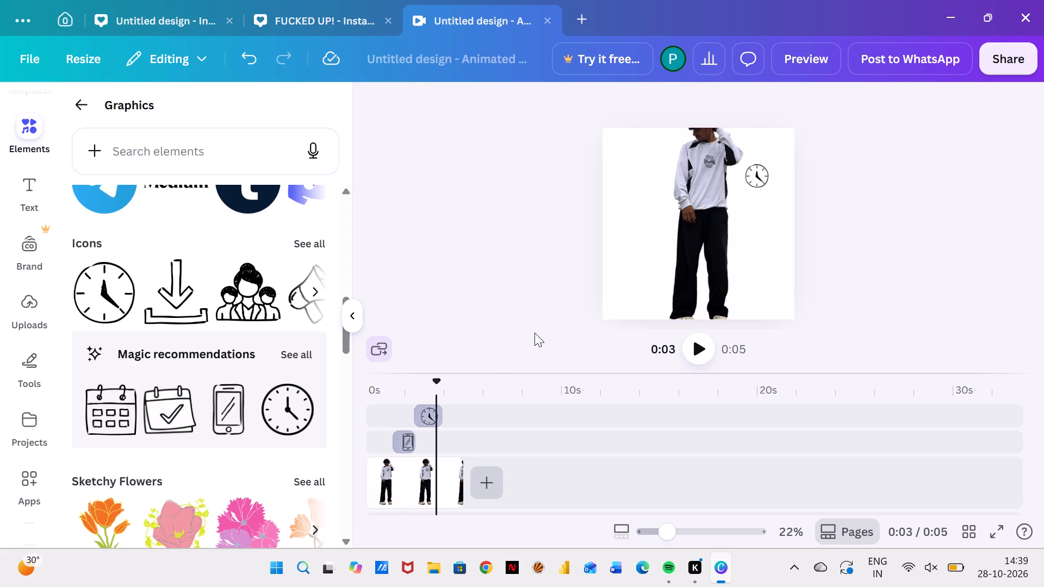
# Add the hand-drawn handshake from the full Magic recommendations set as an overlay on its own track, starting about 3.6 s in.
pyautogui.hscroll(-1, 288, 415)
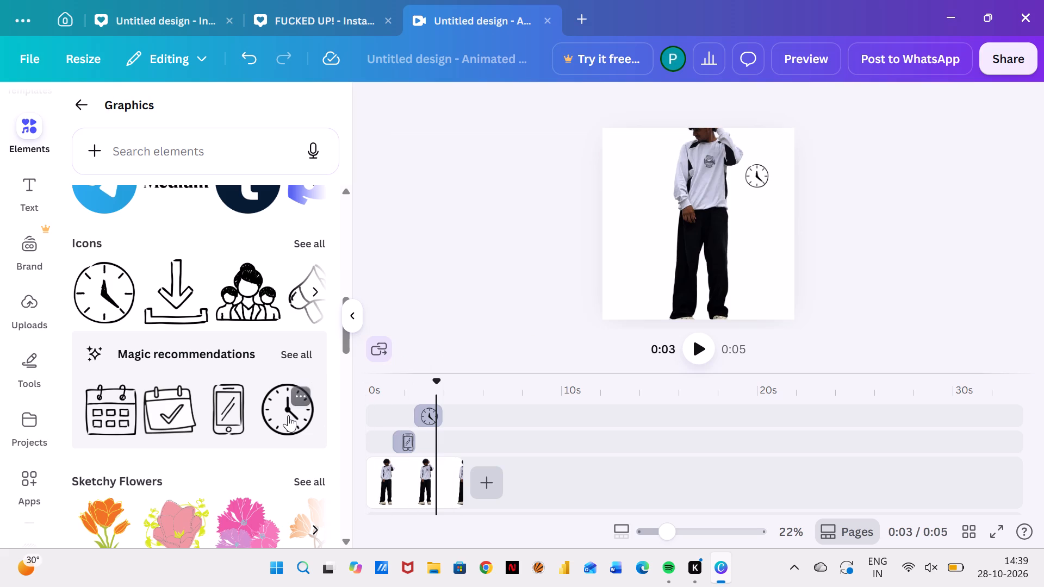
pyautogui.click(312, 355)
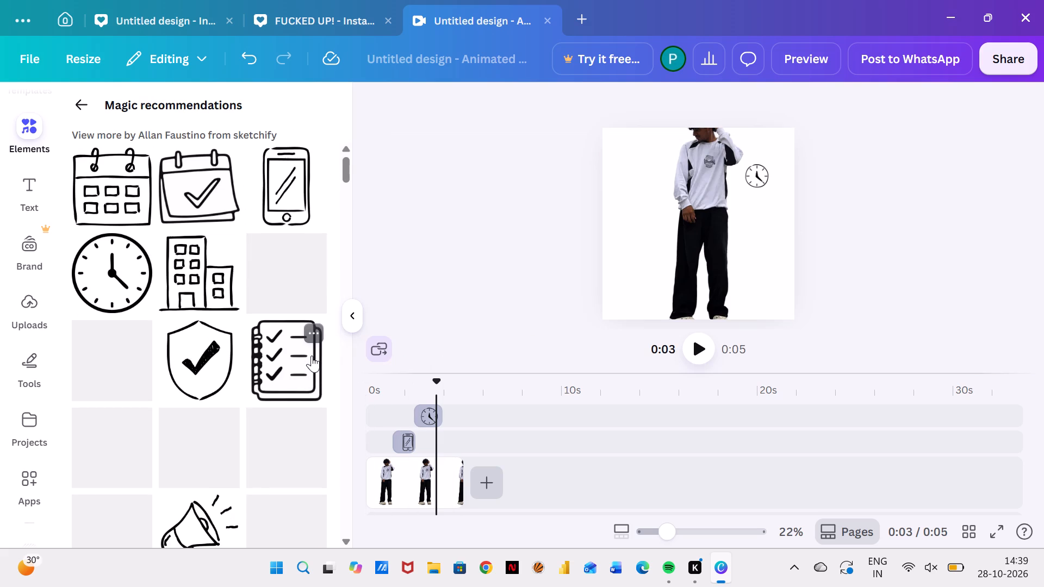
pyautogui.scroll(-2, 240, 404)
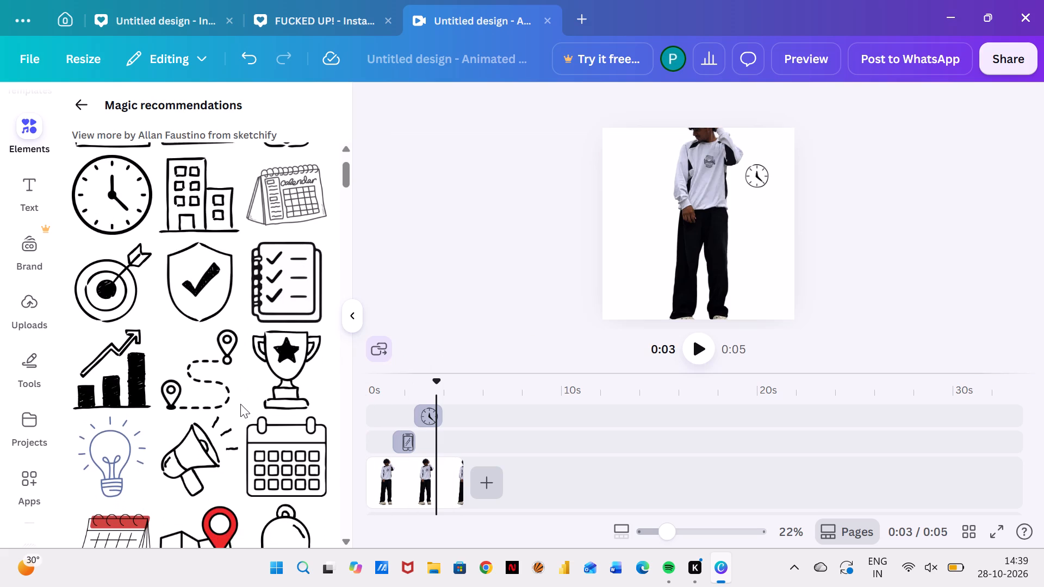
pyautogui.scroll(-3, 240, 404)
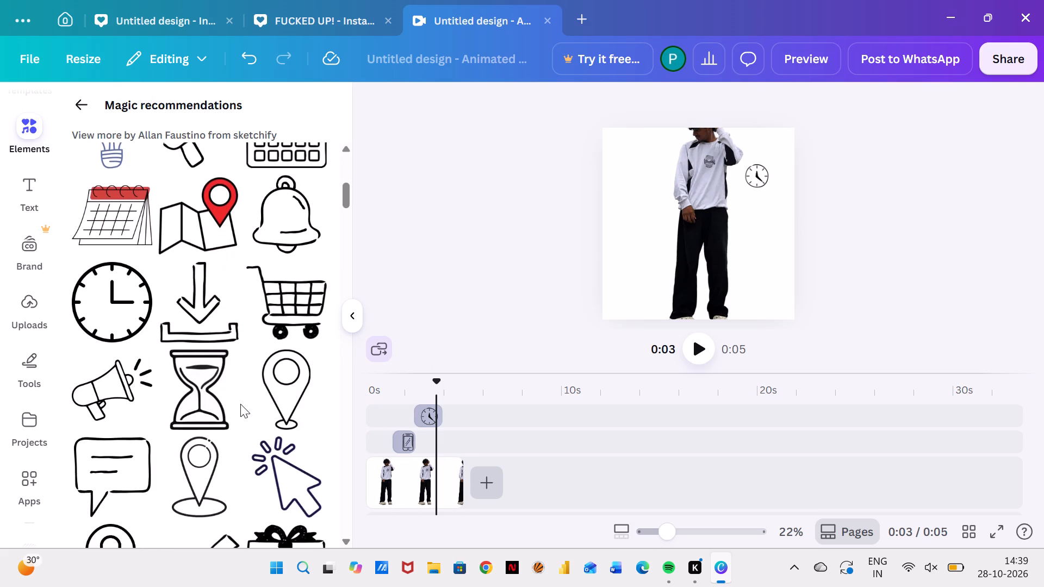
pyautogui.scroll(-2, 240, 404)
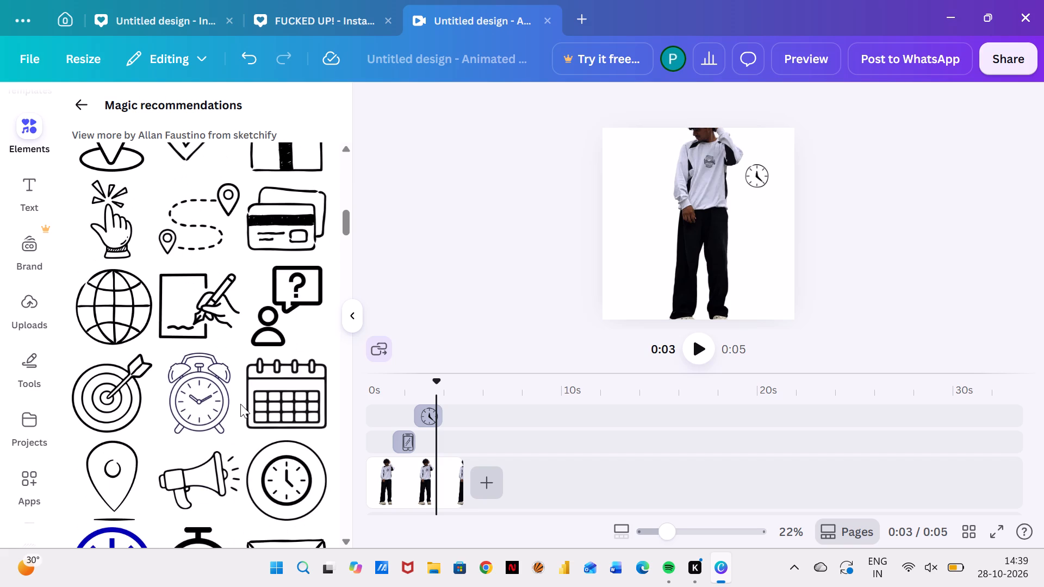
pyautogui.scroll(-2, 240, 404)
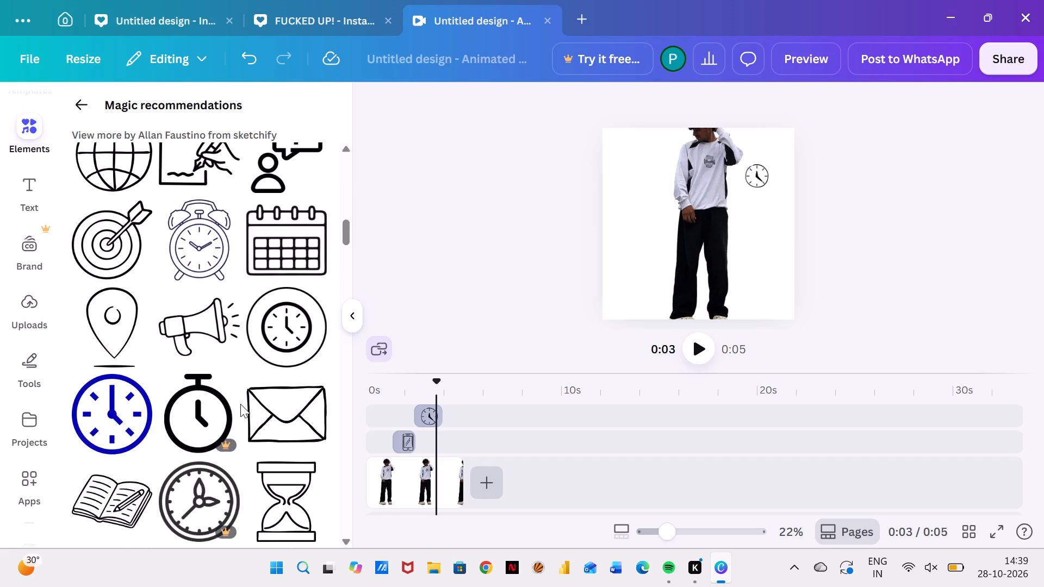
pyautogui.scroll(-3, 240, 404)
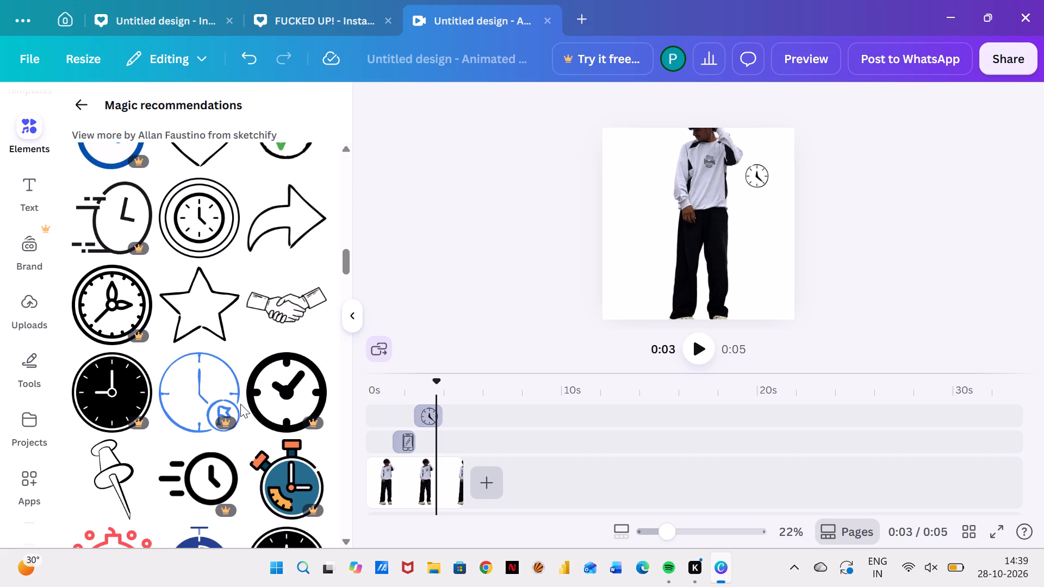
pyautogui.scroll(2, 269, 349)
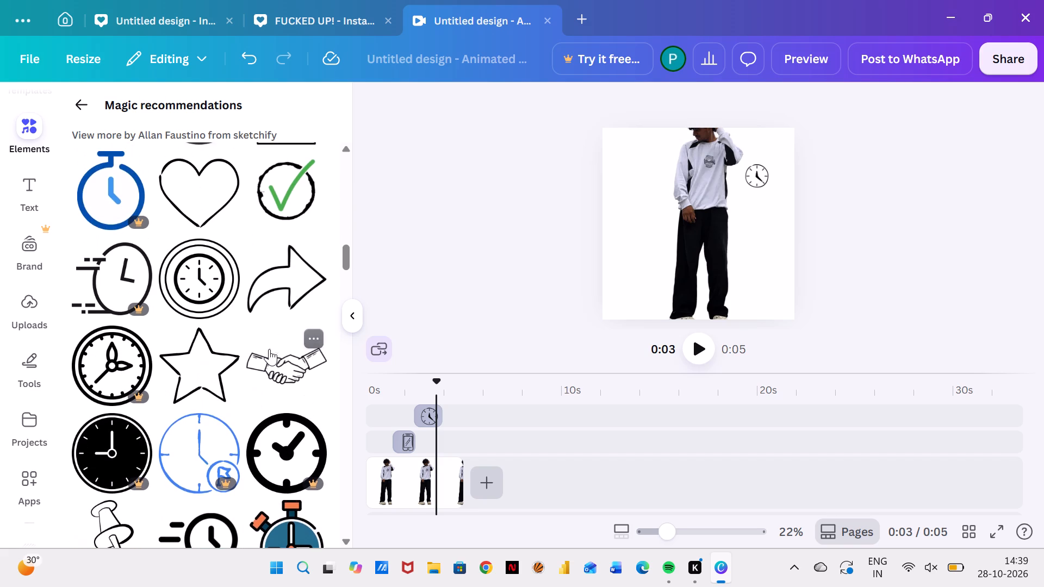
pyautogui.scroll(1, 269, 349)
pyautogui.scroll(-2, 269, 349)
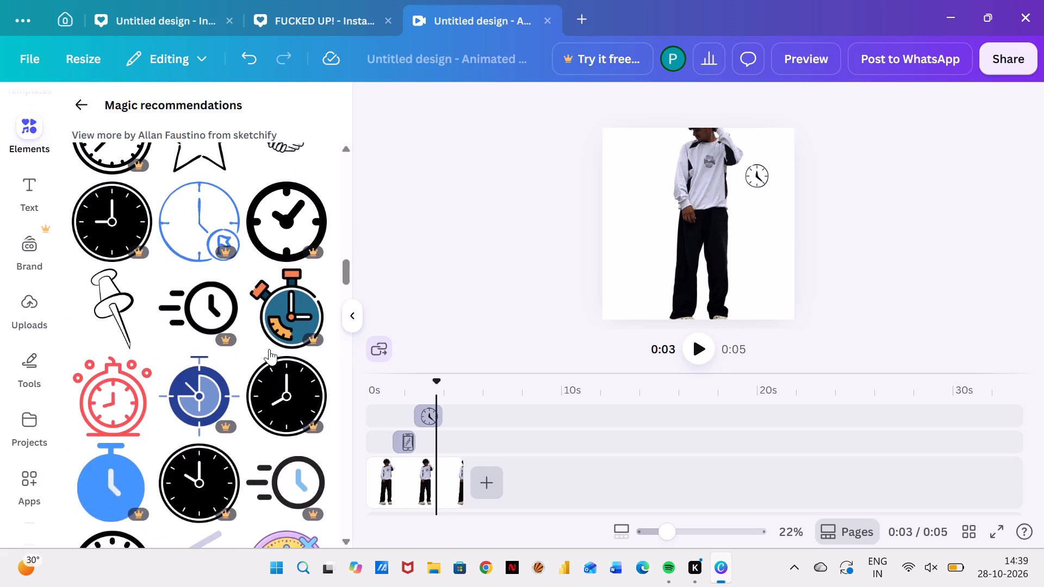
pyautogui.scroll(-3, 269, 349)
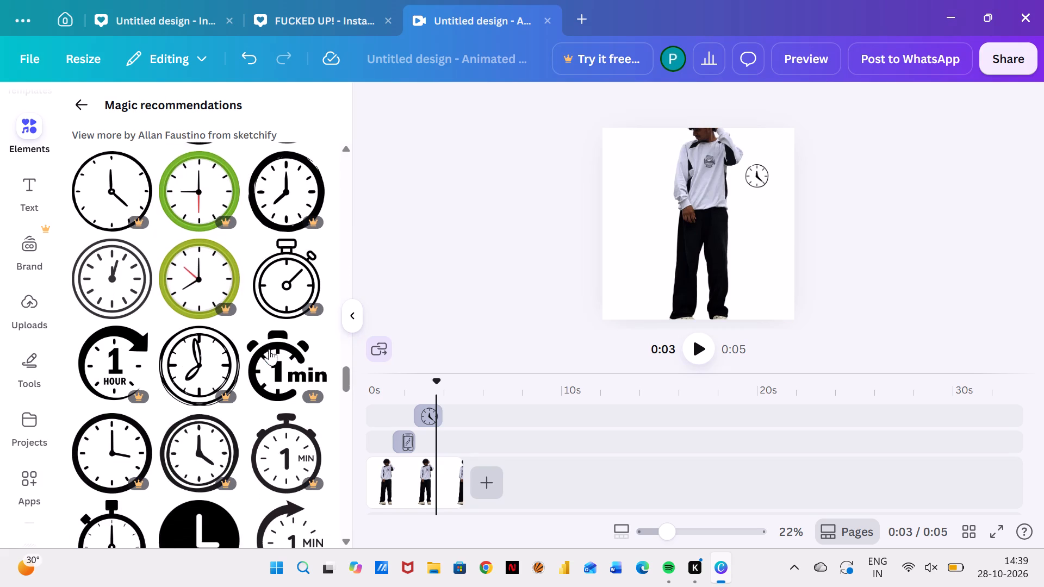
pyautogui.scroll(7, 269, 349)
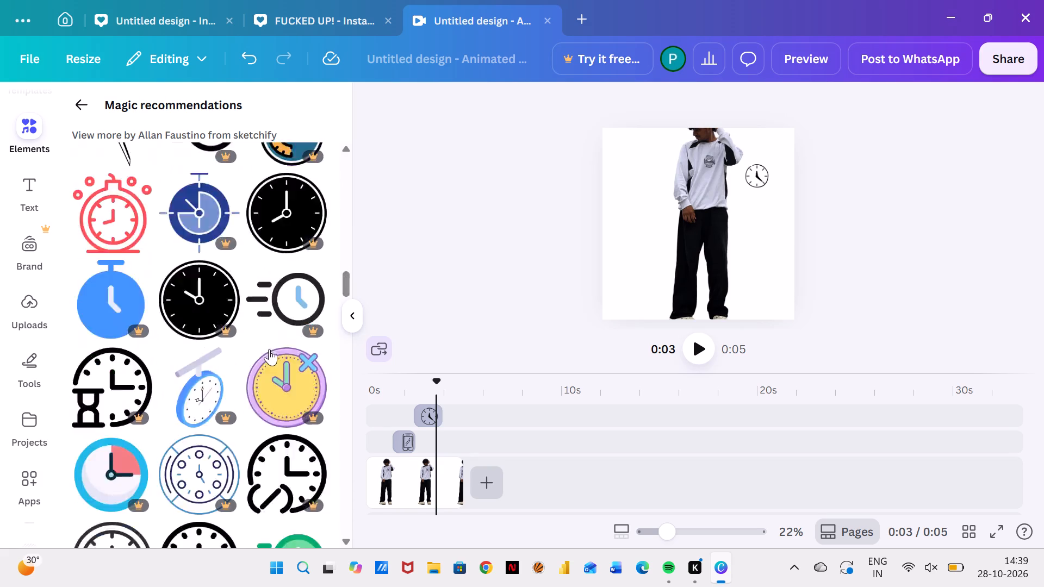
pyautogui.scroll(1, 269, 349)
pyautogui.scroll(-1, 269, 349)
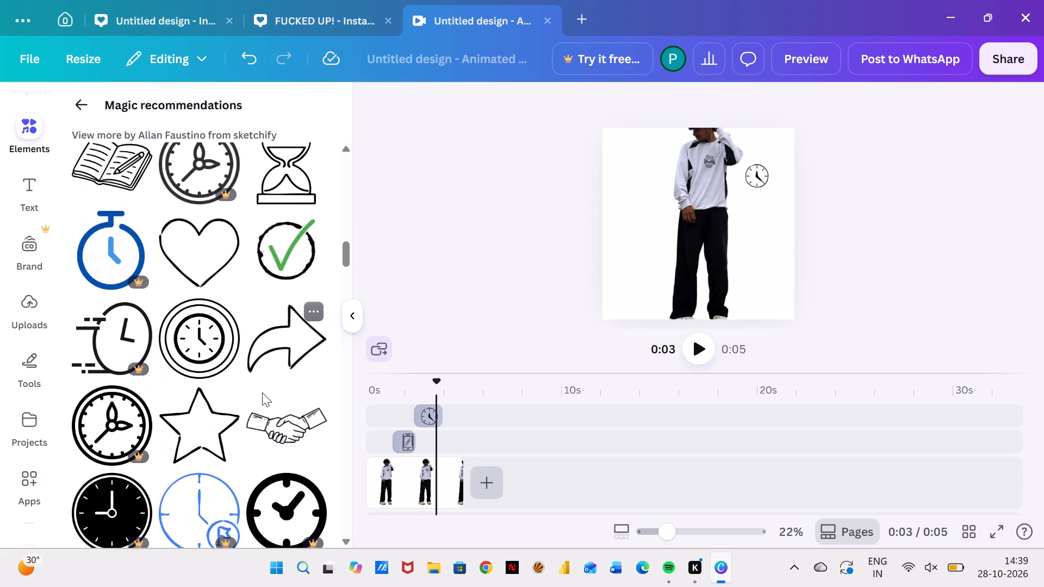
pyautogui.click(261, 432)
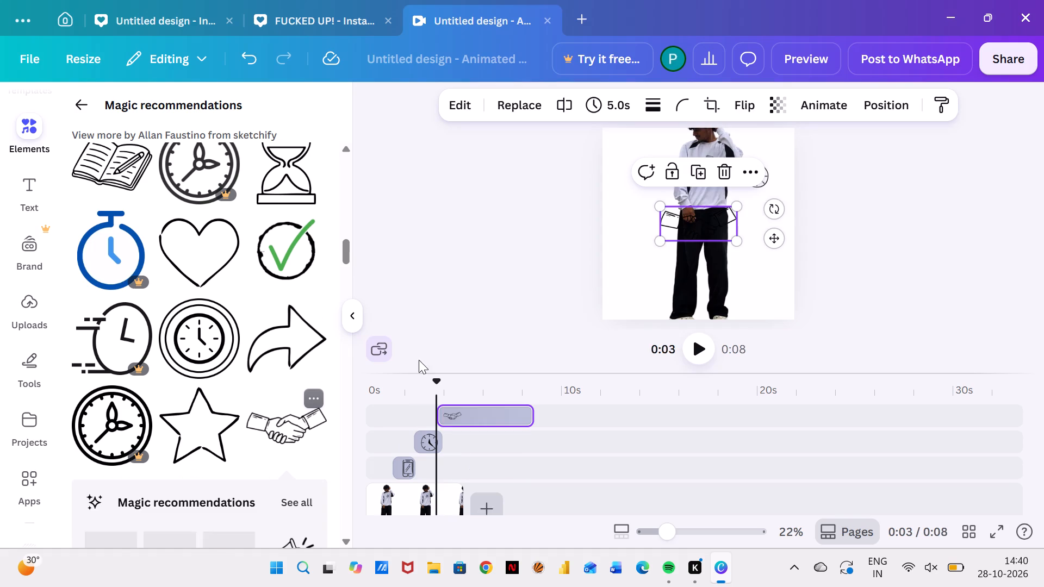
# Shrink the handshake graphic to a little over half its size and place it in the blank area left of the man's sweatshirt.
pyautogui.moveTo(663, 211); pyautogui.dragTo(693, 233)
pyautogui.moveTo(716, 233); pyautogui.dragTo(642, 192)
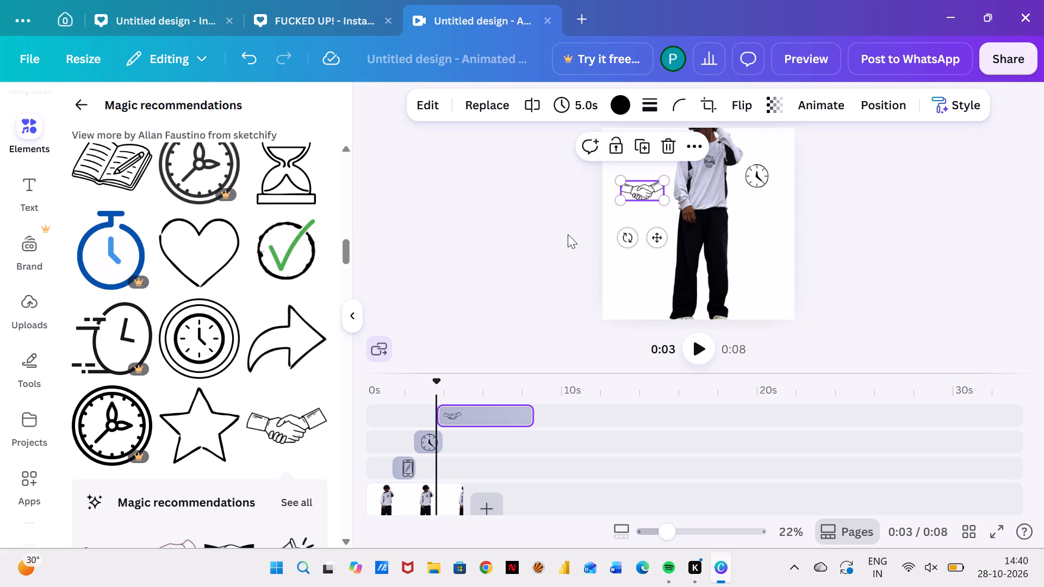
pyautogui.scroll(1, 568, 234)
pyautogui.click(568, 234)
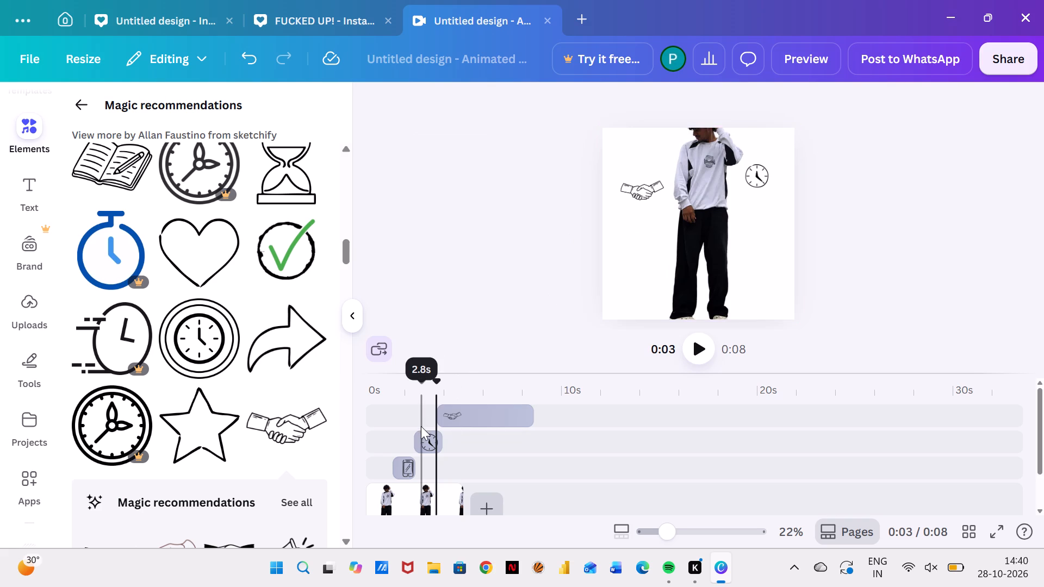
# Trim the end of the handshake overlay on the timeline to a duration of 1.6 s.
pyautogui.click(524, 416)
pyautogui.moveTo(524, 416); pyautogui.dragTo(490, 418)
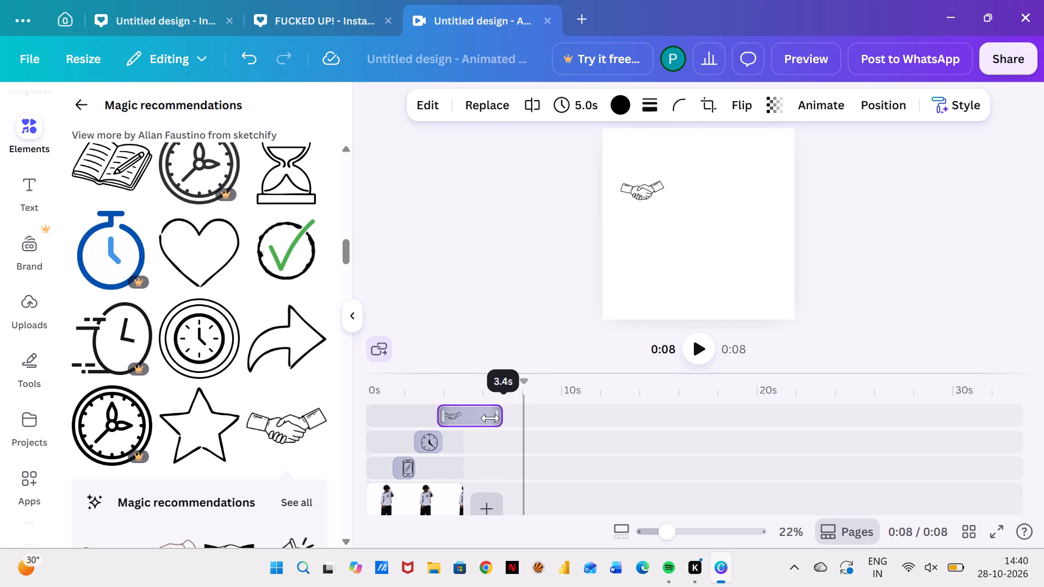
pyautogui.moveTo(490, 418); pyautogui.dragTo(464, 421)
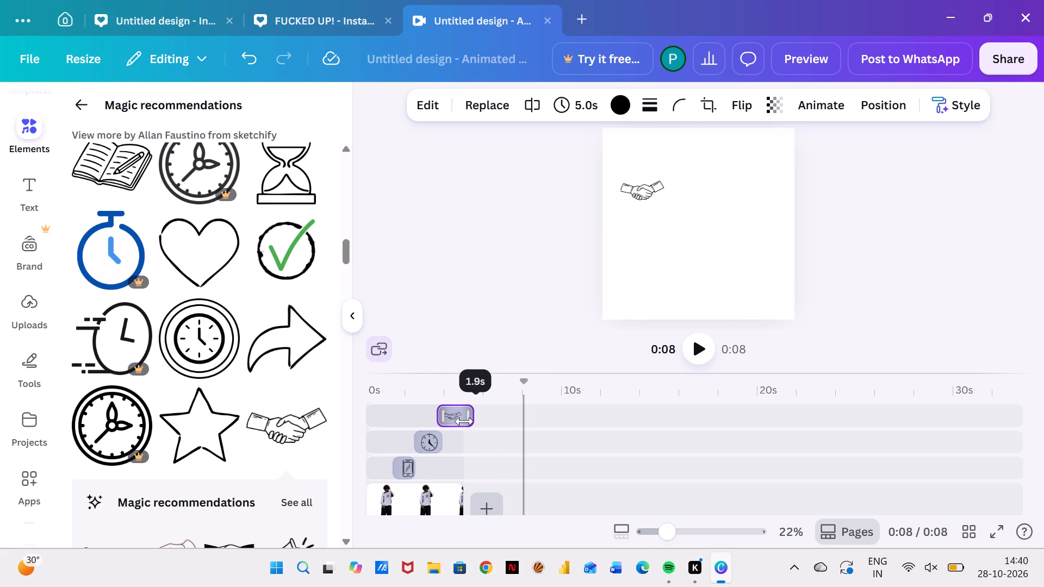
pyautogui.moveTo(464, 421); pyautogui.dragTo(459, 423)
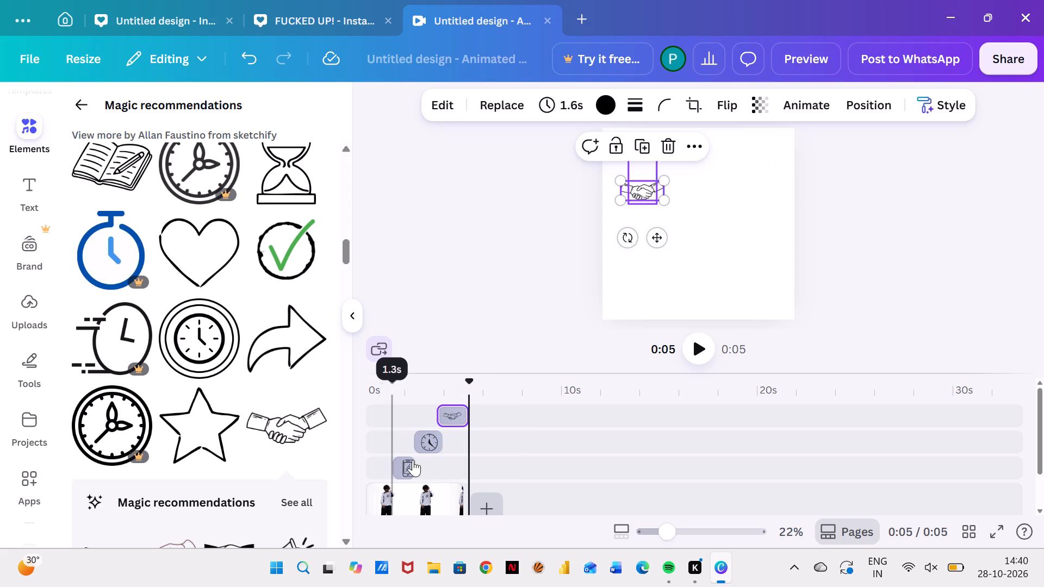
# Trim the end of the clock overlay to a duration of 1.2 s so it stops where the handshake starts.
pyautogui.click(438, 444)
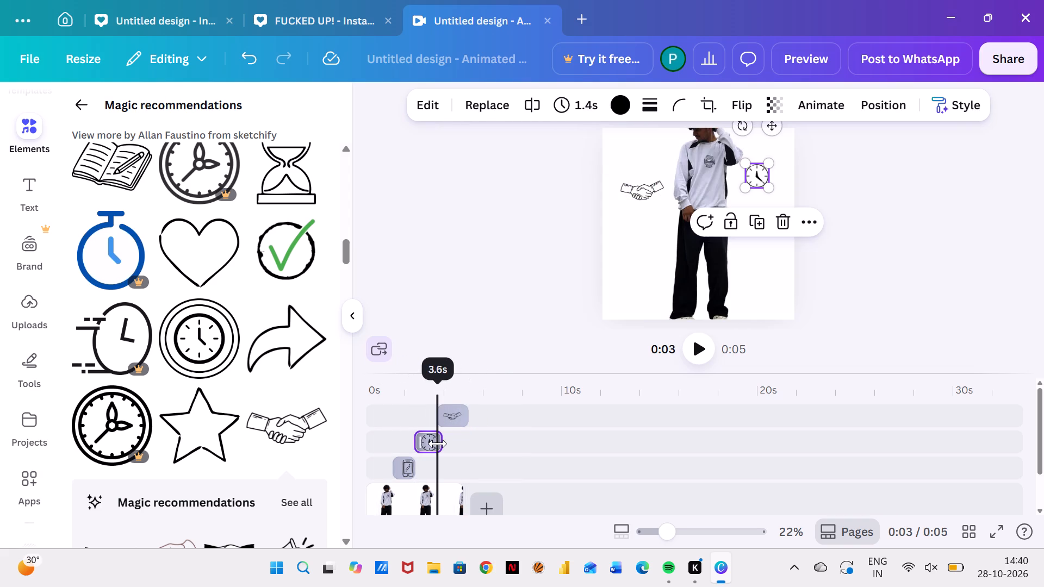
pyautogui.click(438, 444)
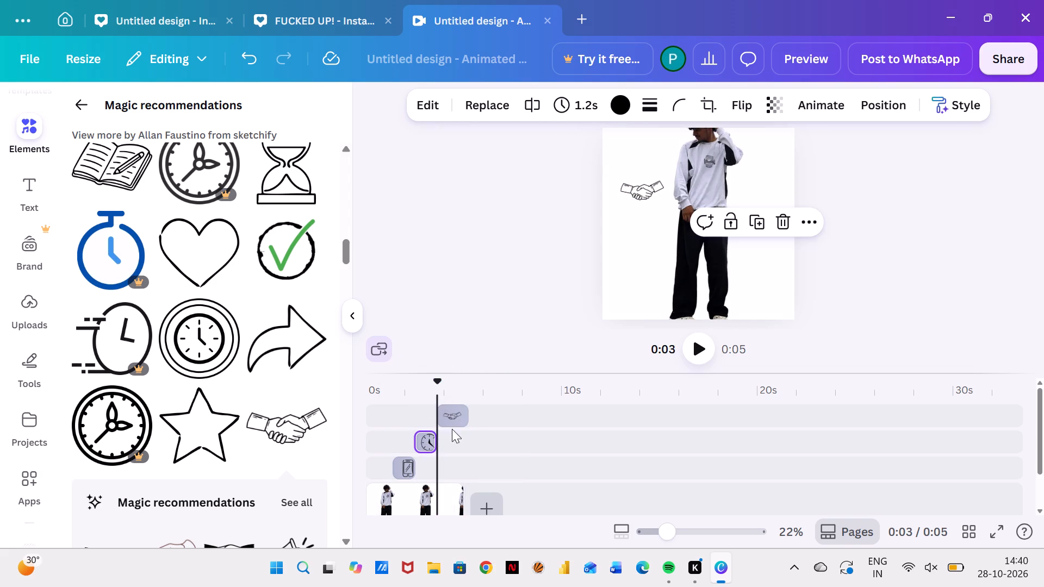
# Trim the handshake overlay to a duration of 1.4 s so it ends together with the photo clip.
pyautogui.click(458, 420)
pyautogui.moveTo(464, 417); pyautogui.dragTo(452, 419)
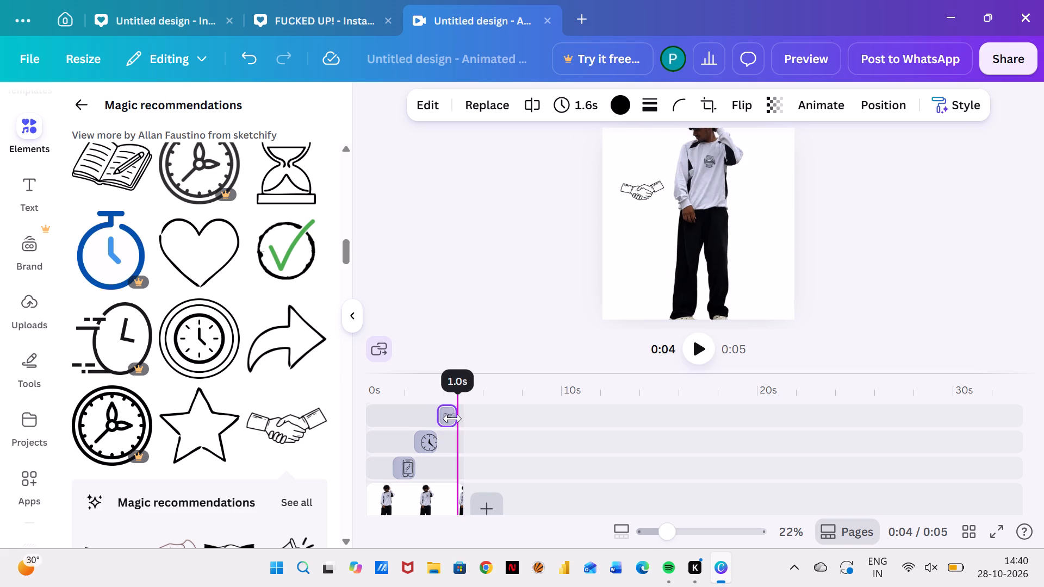
pyautogui.moveTo(452, 419); pyautogui.dragTo(455, 419)
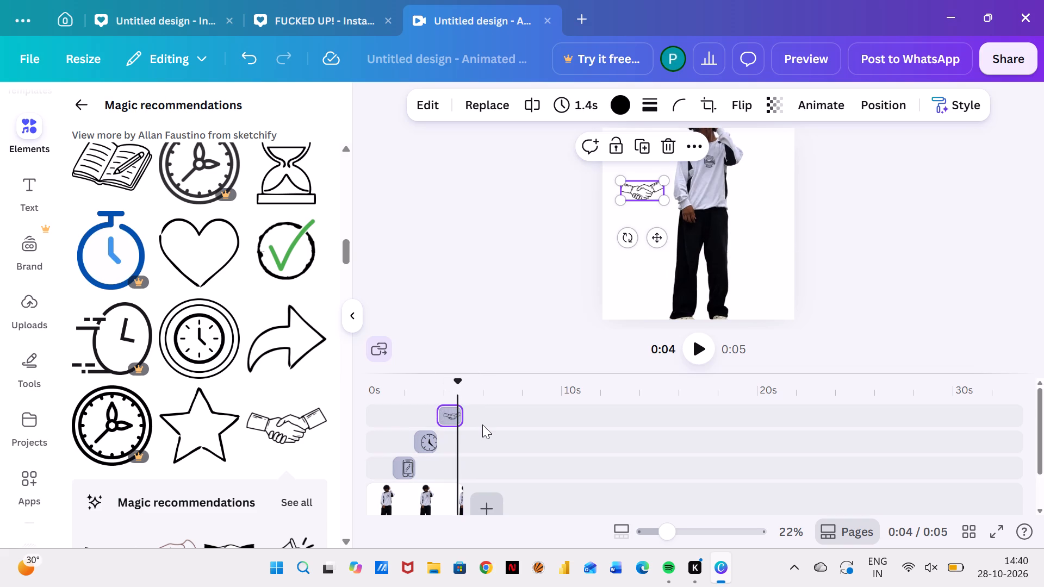
pyautogui.click(482, 424)
# Play the design through to check the timing of the three overlay graphics.
pyautogui.click(701, 352)
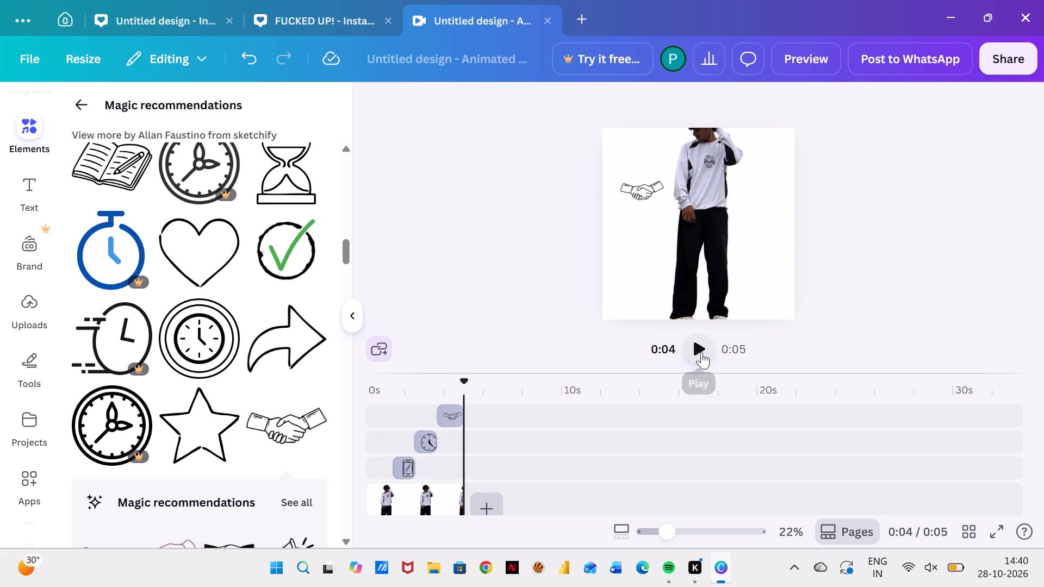
pyautogui.click(701, 352)
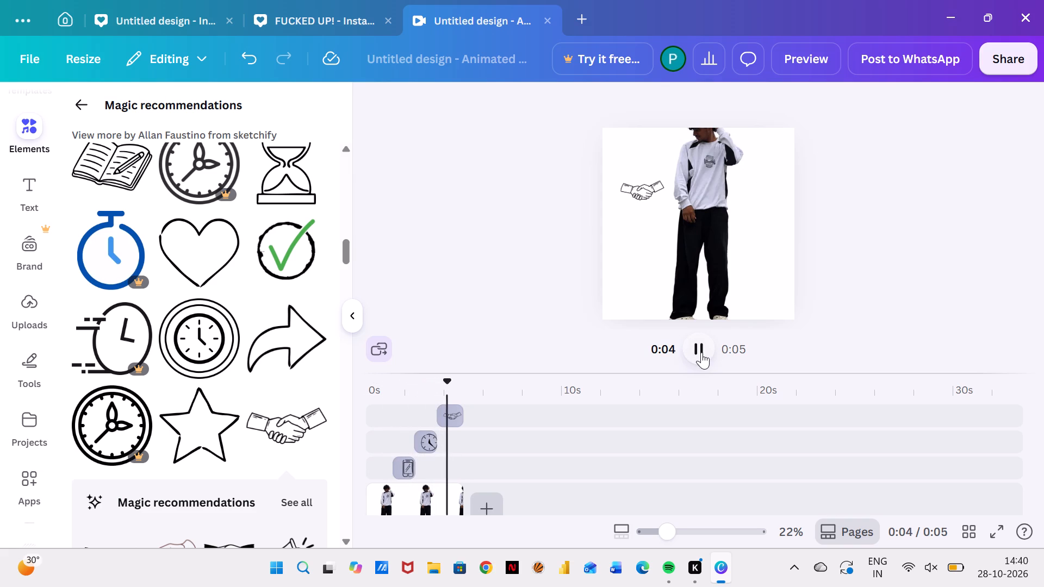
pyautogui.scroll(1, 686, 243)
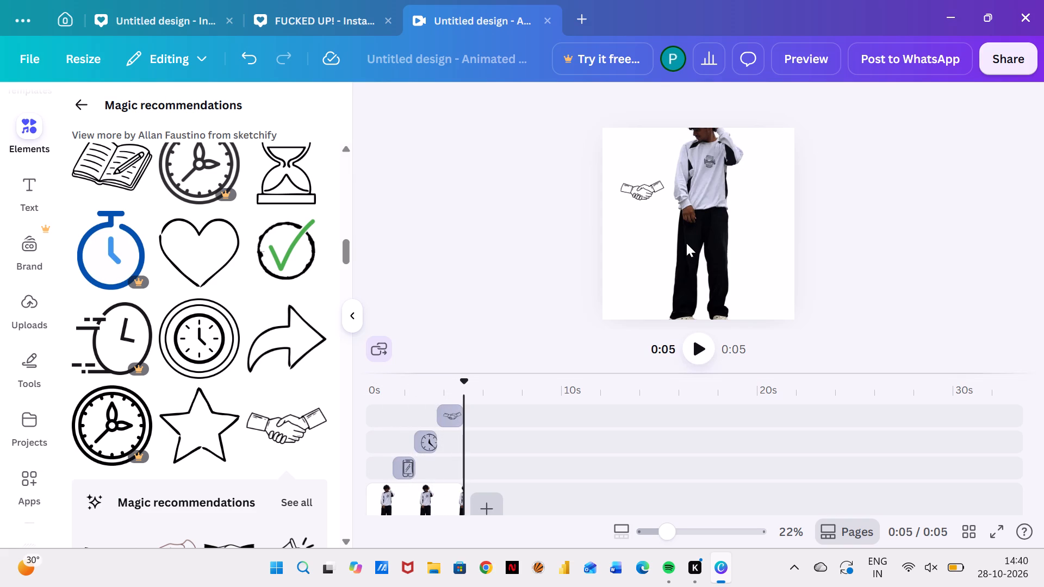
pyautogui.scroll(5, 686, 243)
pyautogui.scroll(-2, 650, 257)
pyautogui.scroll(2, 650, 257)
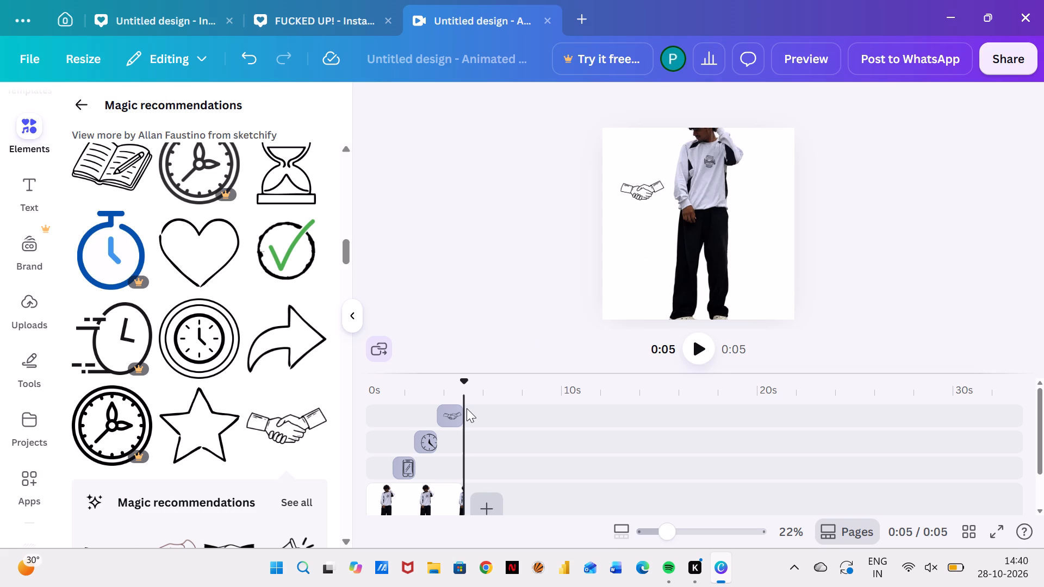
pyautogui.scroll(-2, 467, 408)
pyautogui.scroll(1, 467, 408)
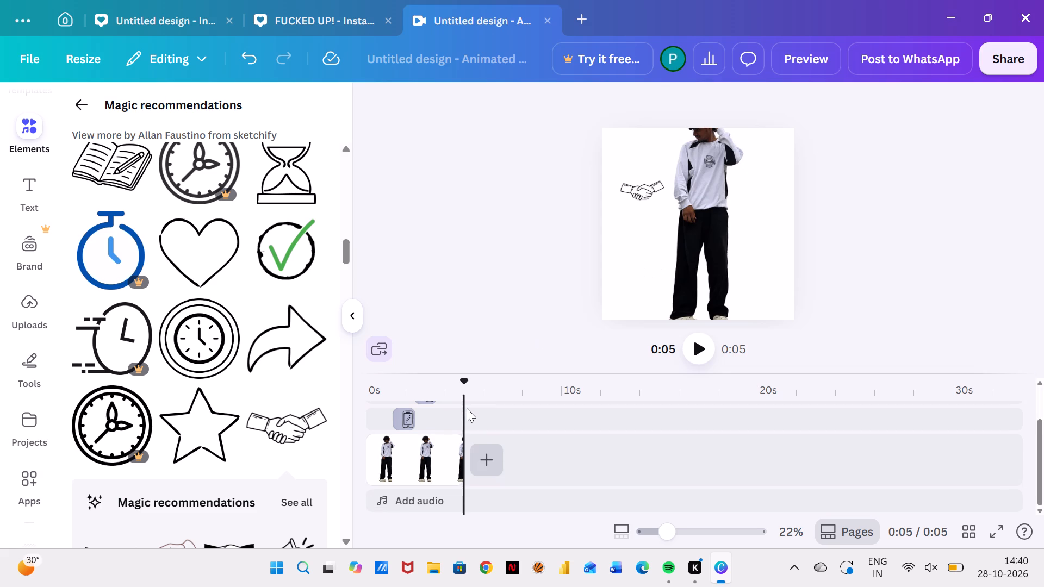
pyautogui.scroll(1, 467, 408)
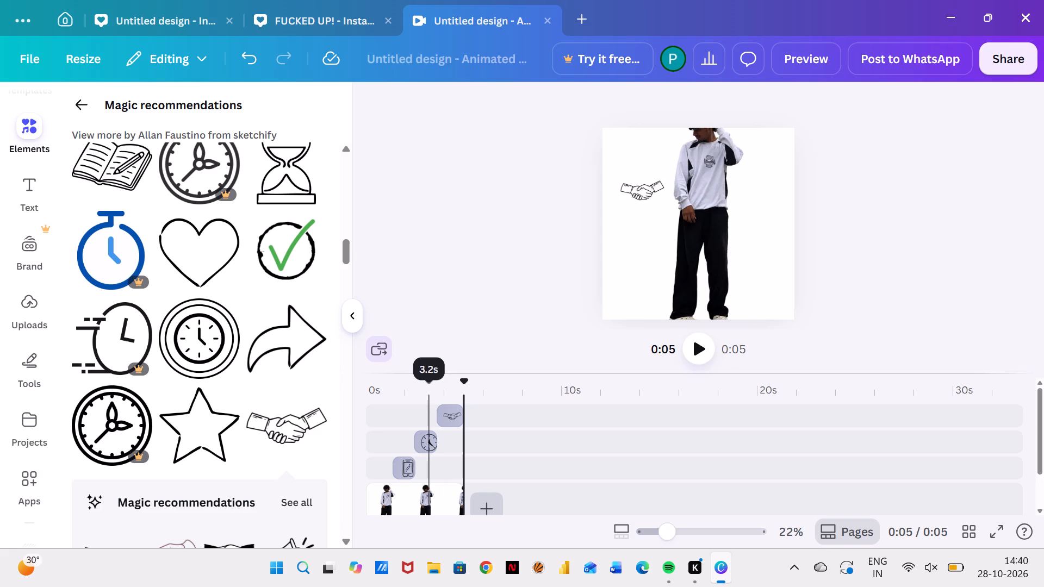
# Add the dashed route graphic with two location pins from the recommended hand-drawn graphics to the design.
pyautogui.scroll(4, 187, 328)
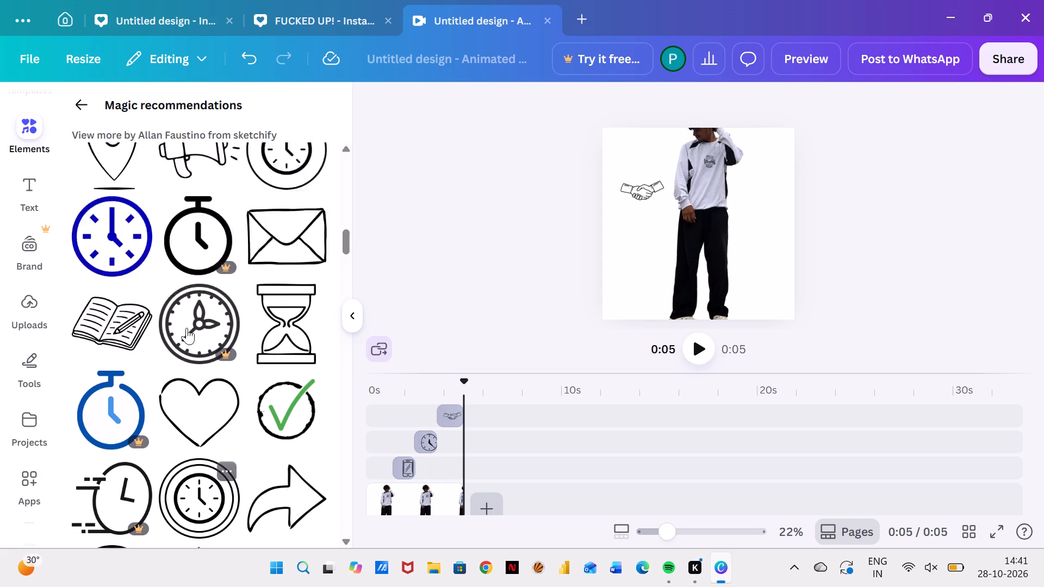
pyautogui.scroll(8, 187, 328)
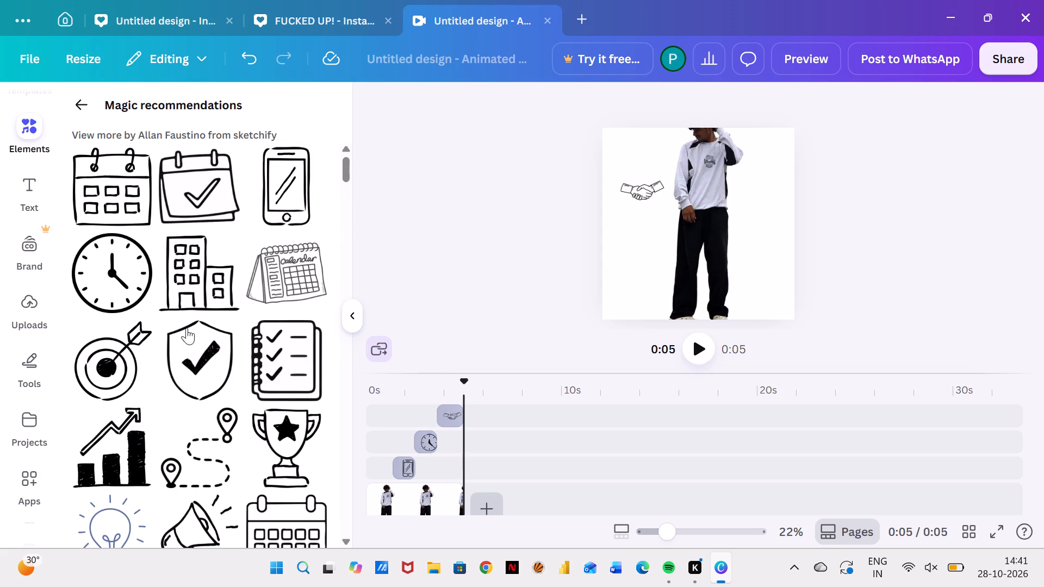
pyautogui.scroll(2, 187, 328)
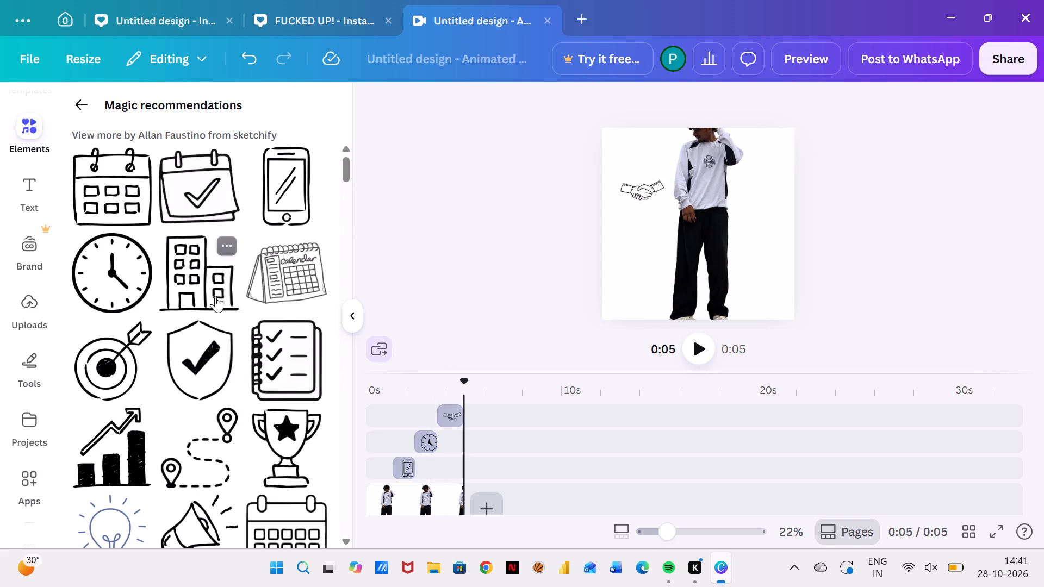
pyautogui.scroll(-1, 185, 396)
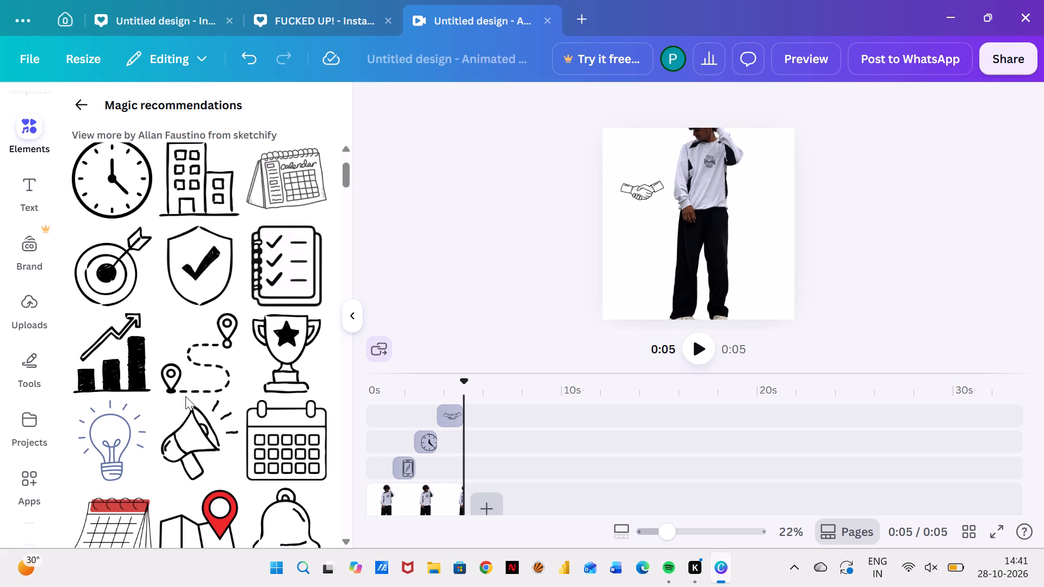
pyautogui.scroll(-4, 185, 396)
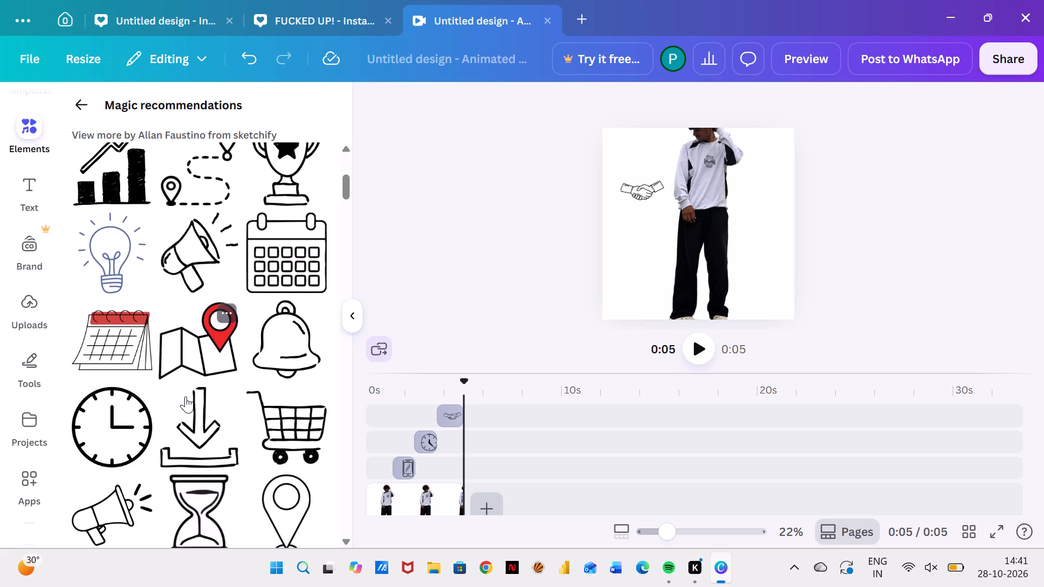
pyautogui.scroll(-2, 185, 396)
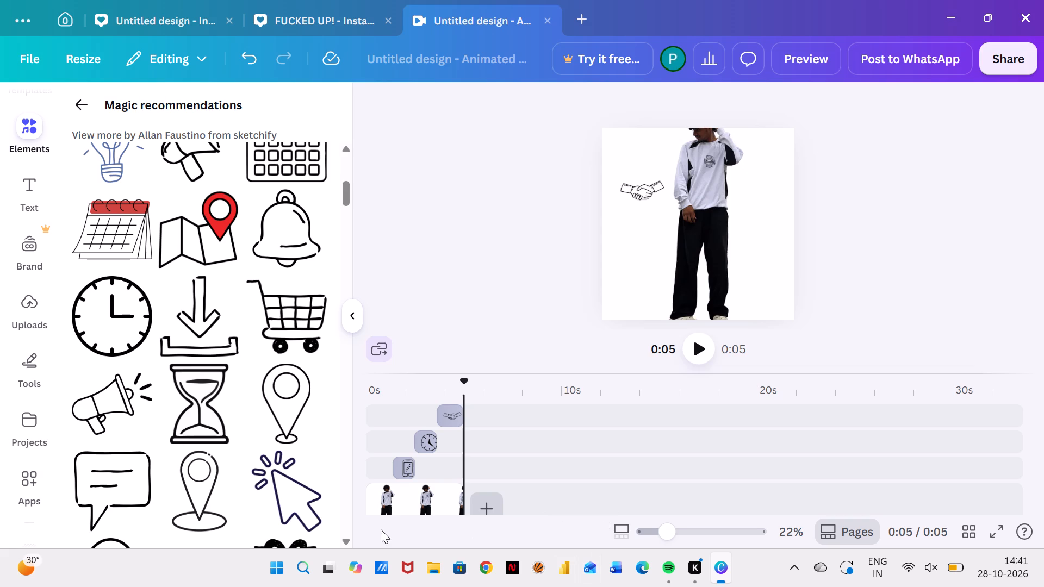
pyautogui.scroll(-4, 288, 424)
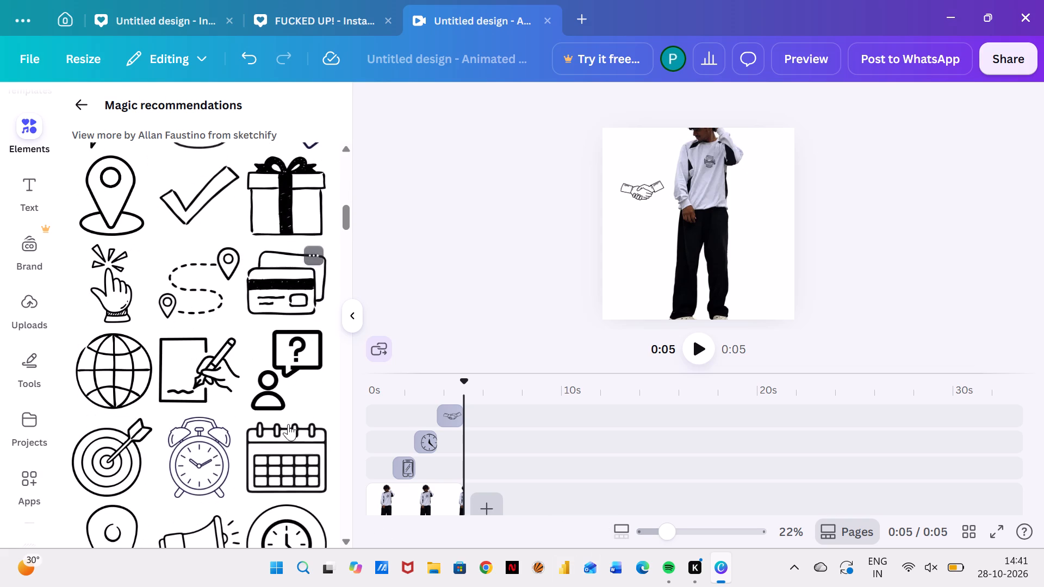
pyautogui.click(208, 286)
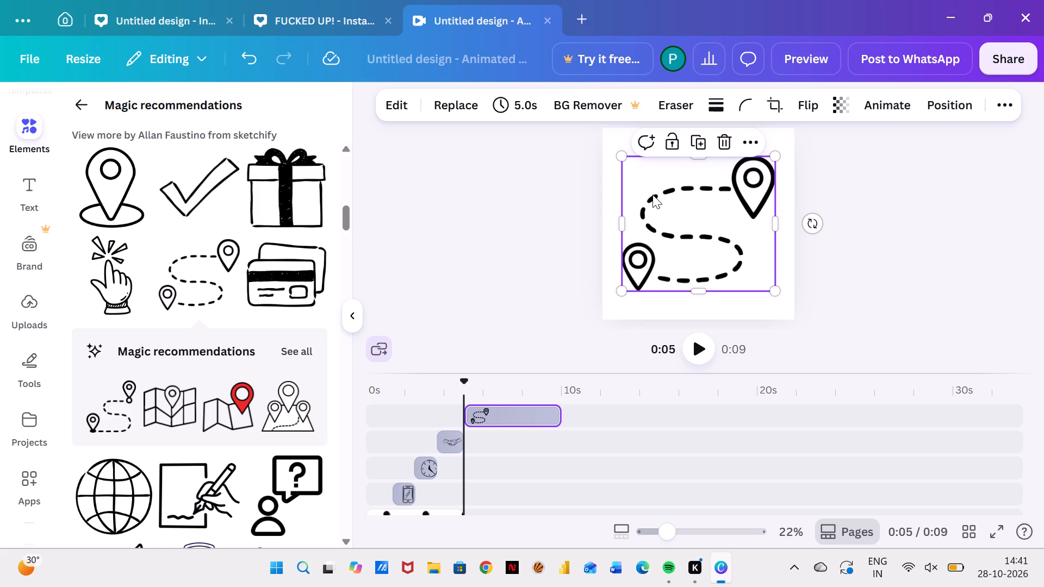
# Scale the route graphic down to a small icon in the lower-right area of the canvas.
pyautogui.moveTo(624, 156); pyautogui.dragTo(693, 236)
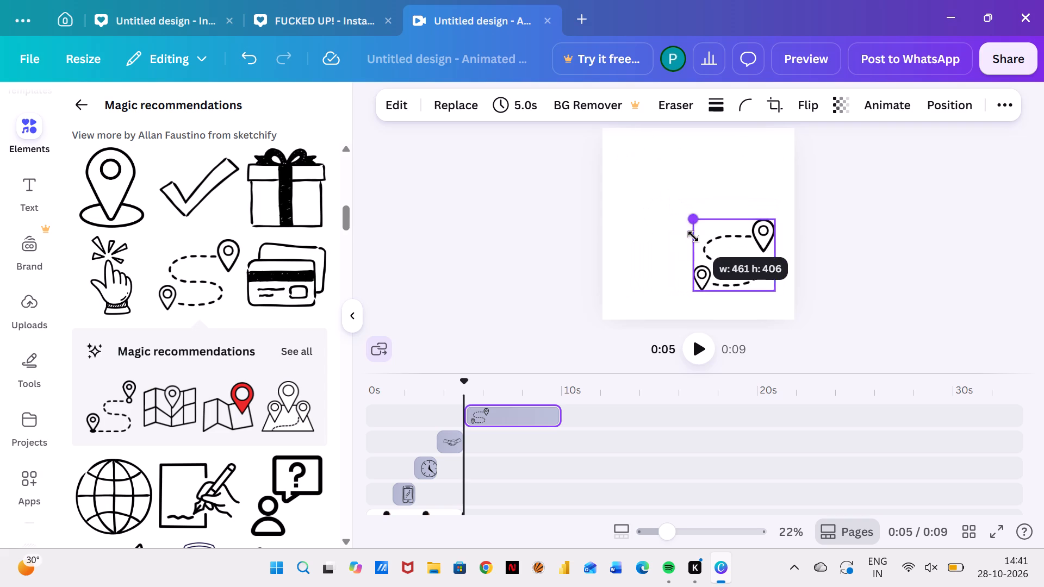
pyautogui.moveTo(693, 236); pyautogui.dragTo(731, 265)
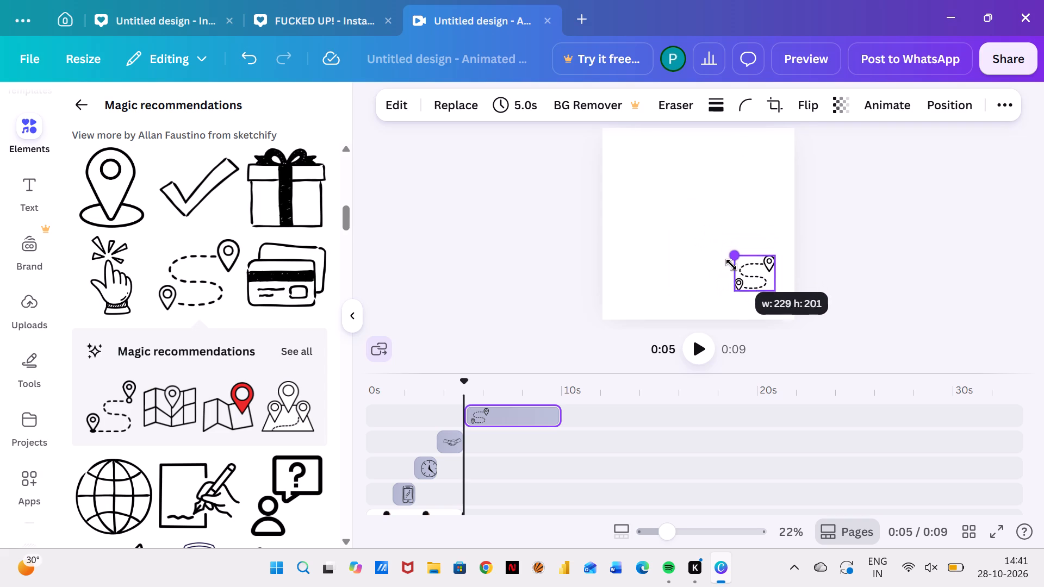
pyautogui.moveTo(731, 265); pyautogui.dragTo(735, 272)
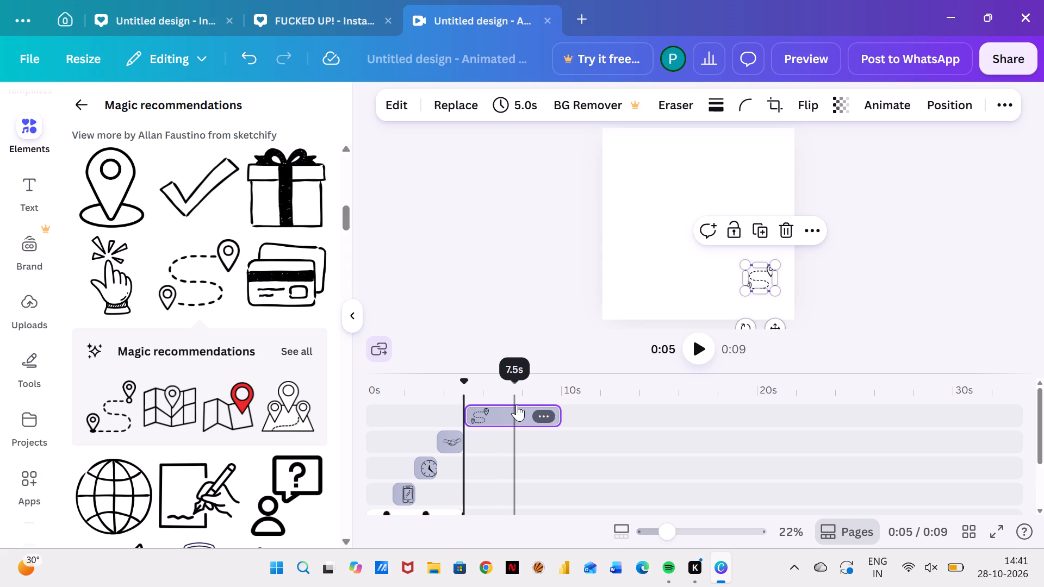
# Move the route overlay to the start of the timeline and trim its end to 1.3 s, just before the phone overlay.
pyautogui.moveTo(517, 405); pyautogui.dragTo(436, 409)
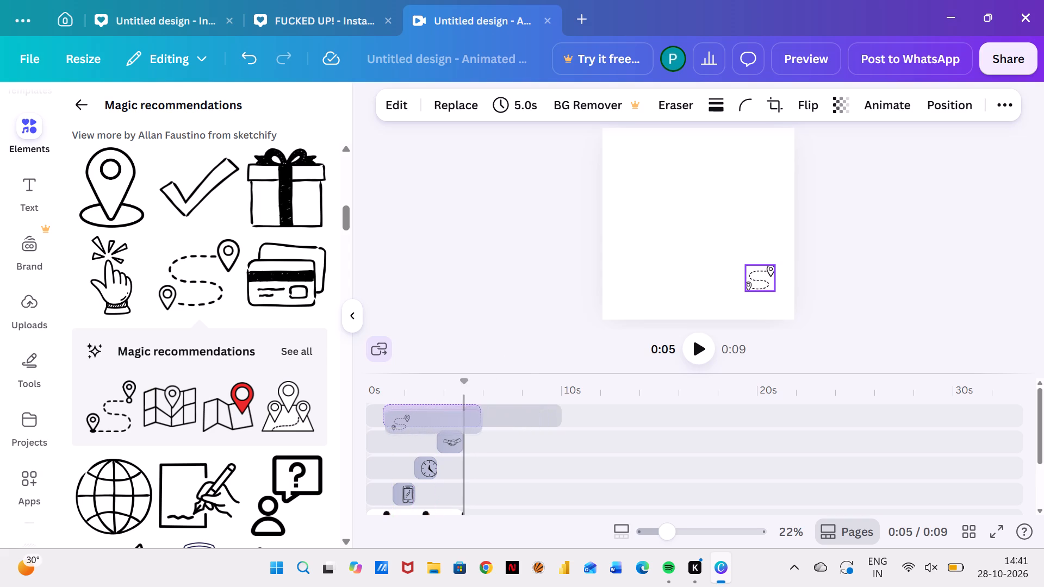
pyautogui.moveTo(436, 409); pyautogui.dragTo(415, 403)
pyautogui.click(458, 414)
pyautogui.moveTo(458, 414); pyautogui.dragTo(394, 411)
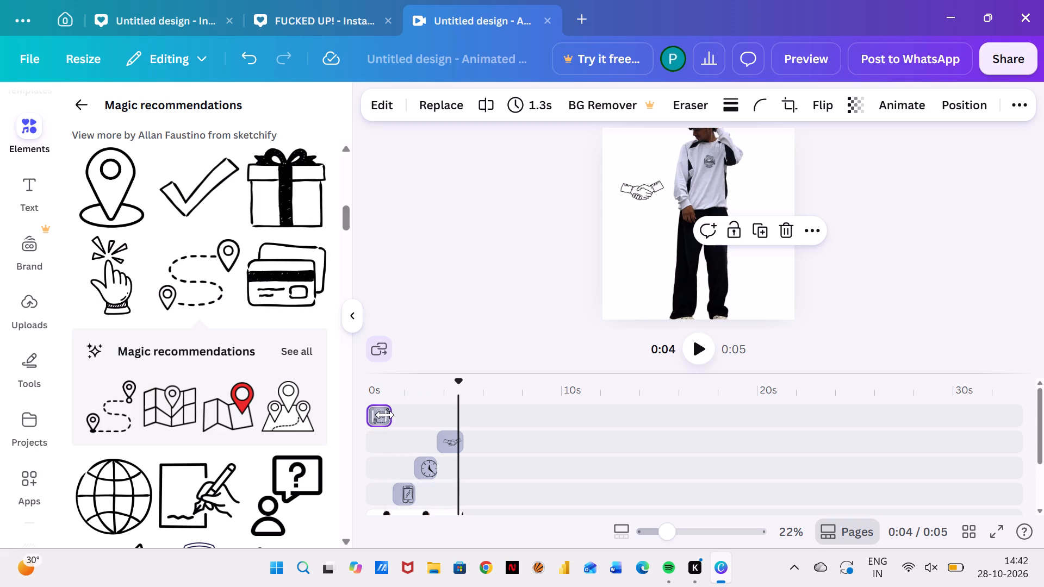
pyautogui.click(380, 419)
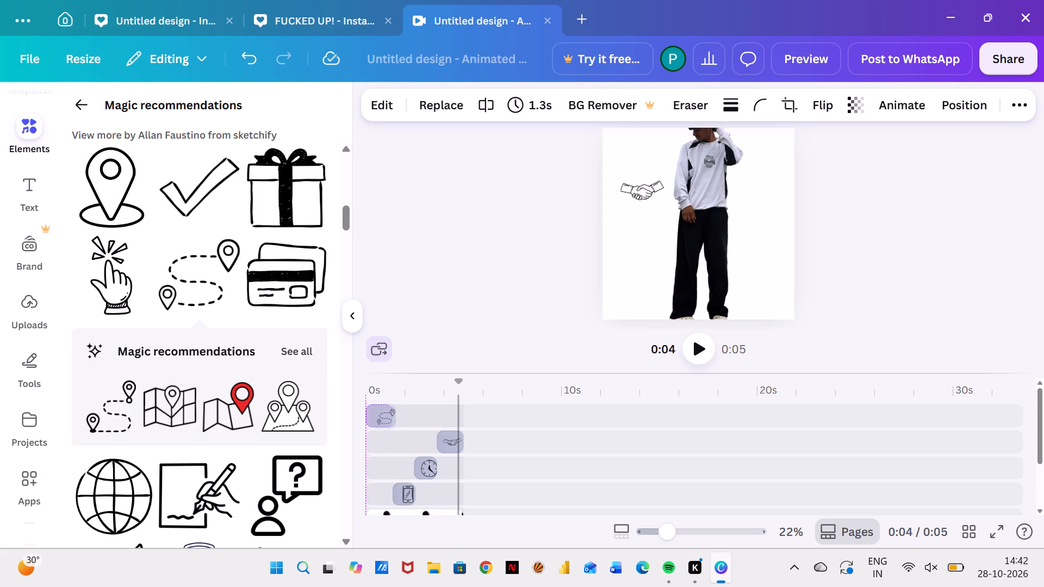
pyautogui.click(579, 449)
# Play the design through to check the timing of the four overlay graphics.
pyautogui.click(700, 350)
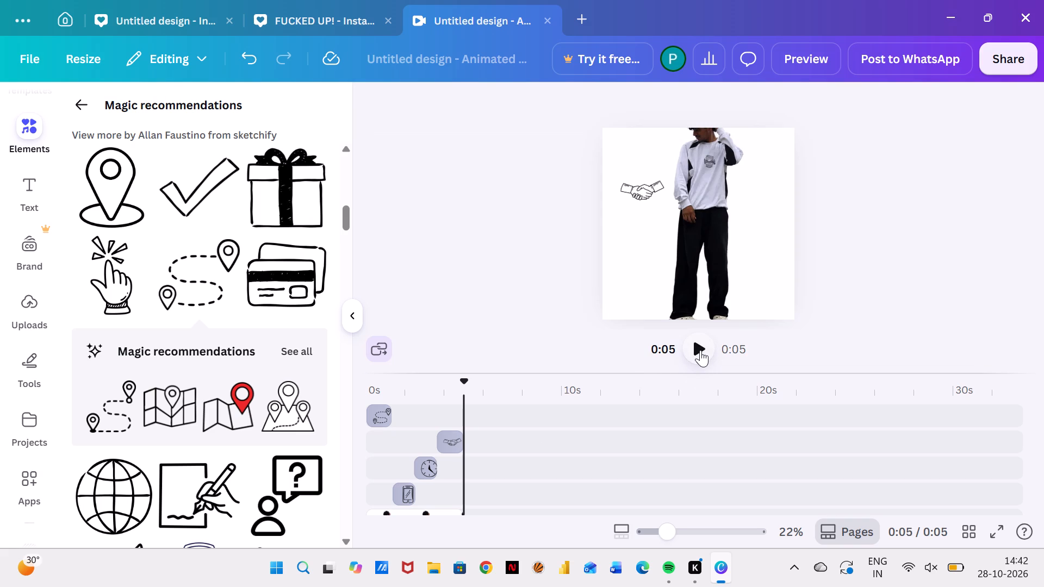
pyautogui.click(700, 350)
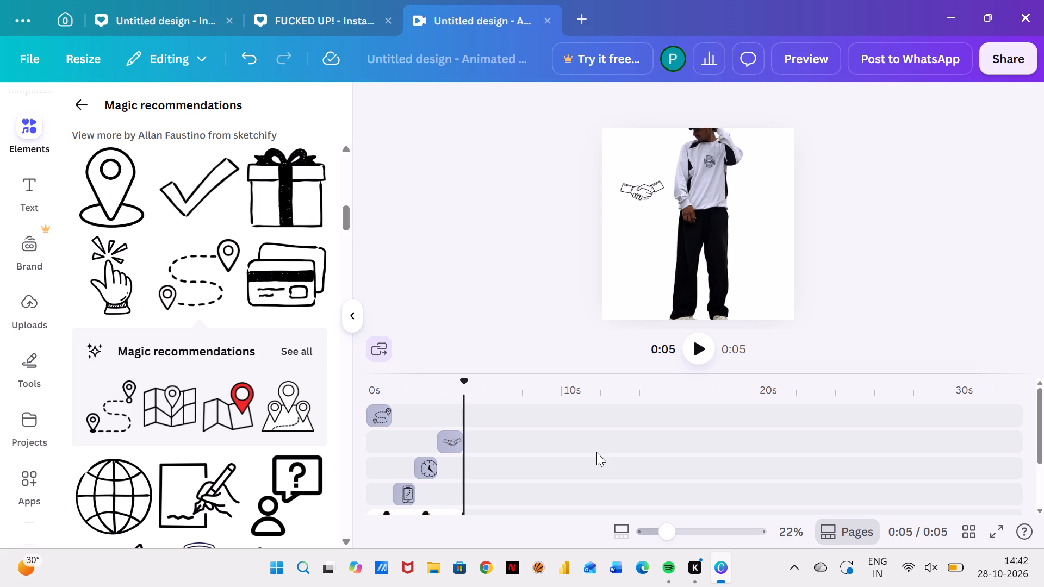
# Browse the stock photos for a new clip to add after the photo clip on the timeline.
pyautogui.scroll(-2, 596, 452)
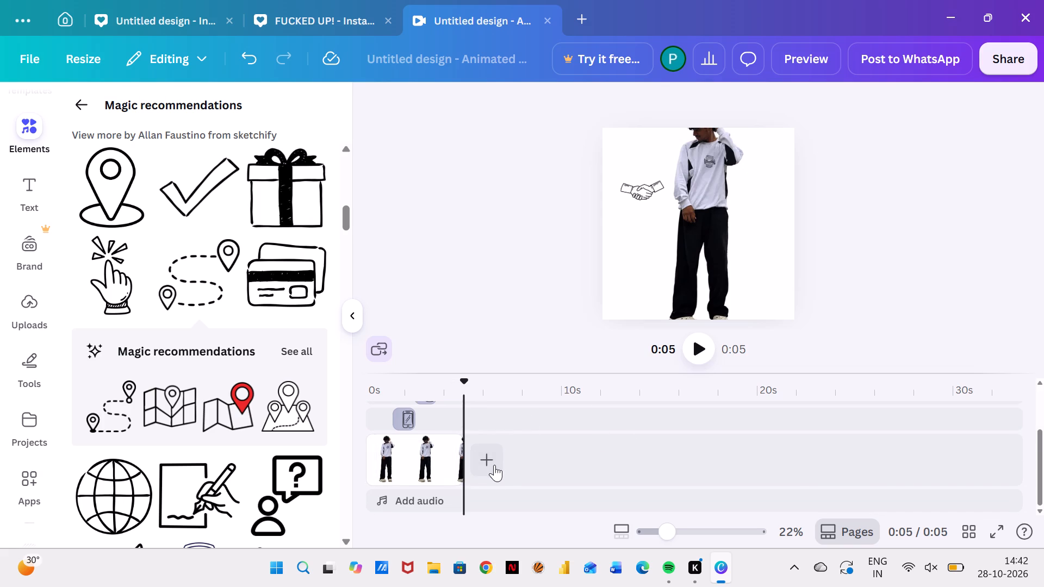
pyautogui.doubleClick(494, 465)
pyautogui.click(494, 465)
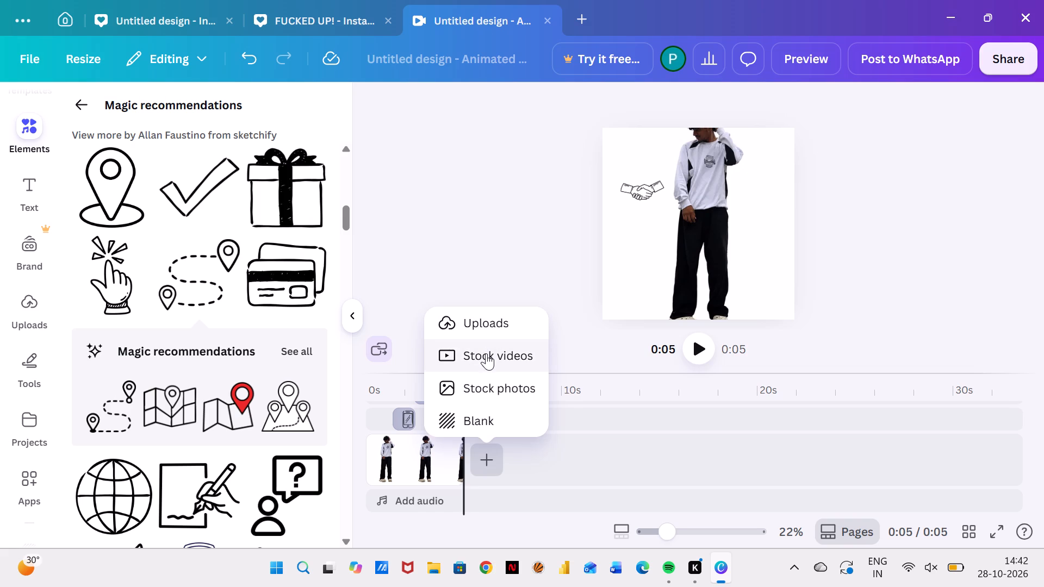
pyautogui.click(488, 383)
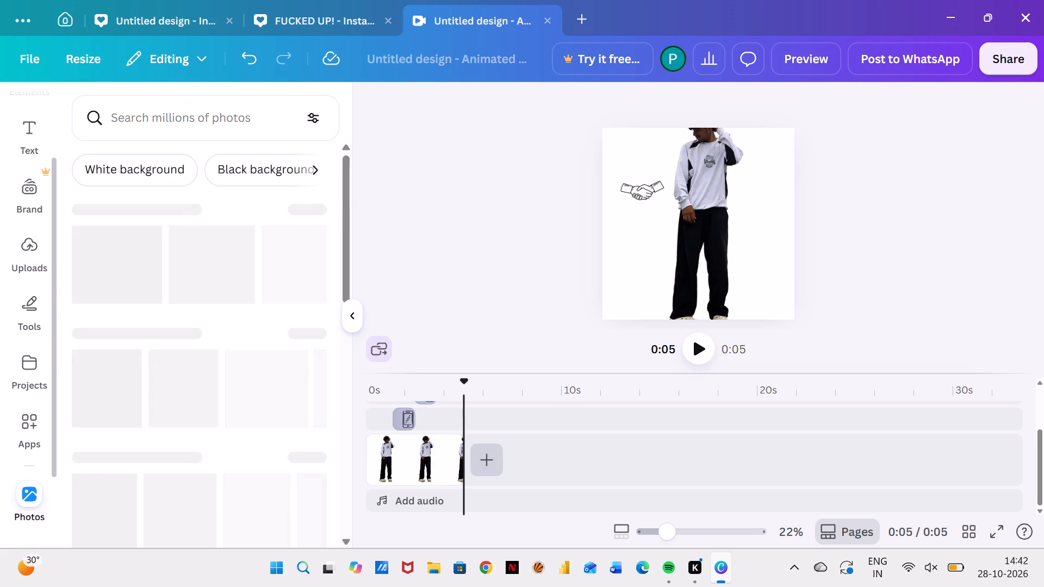
pyautogui.scroll(-3, 227, 475)
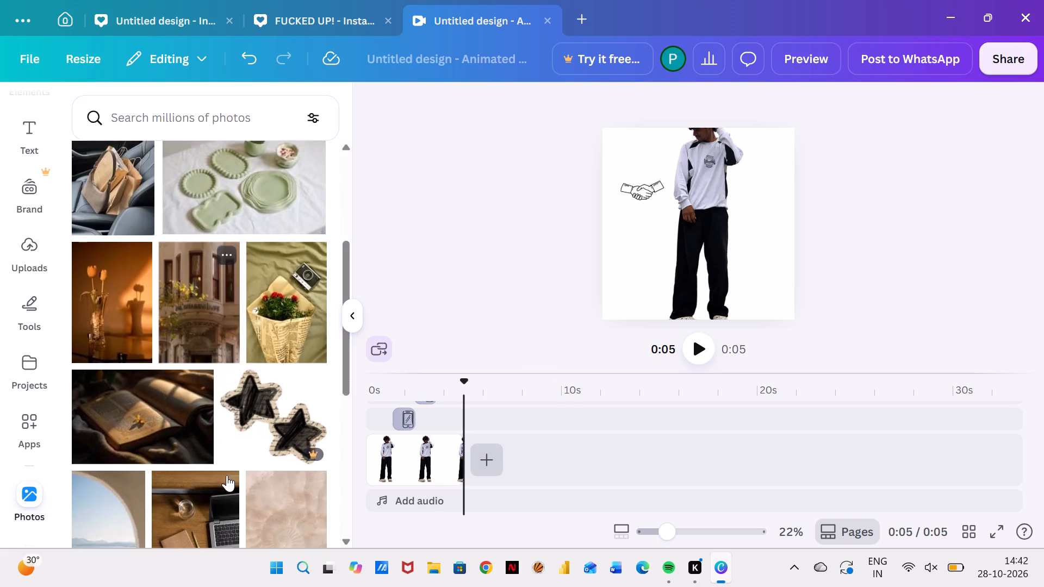
pyautogui.scroll(-6, 227, 475)
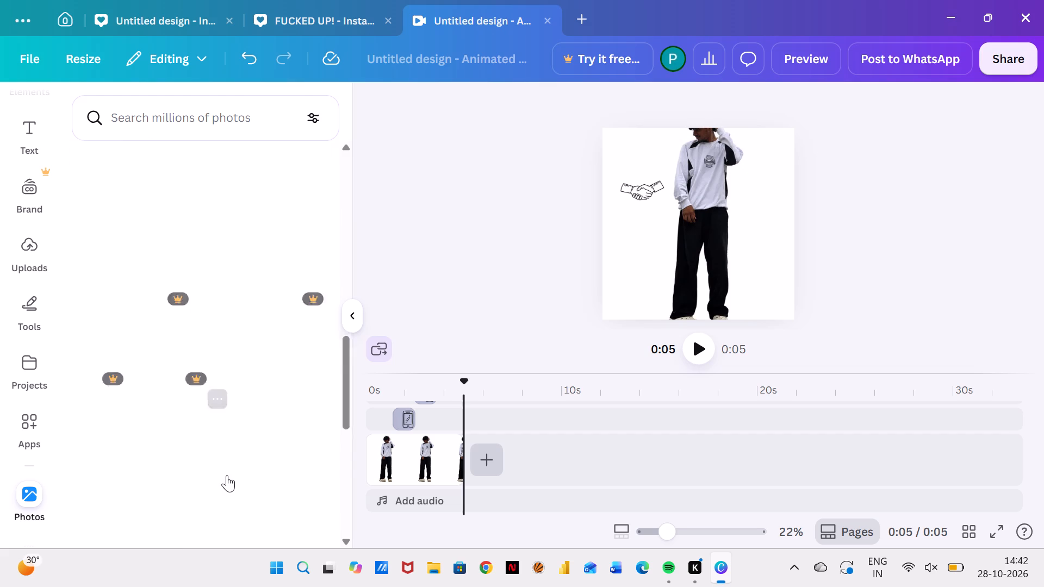